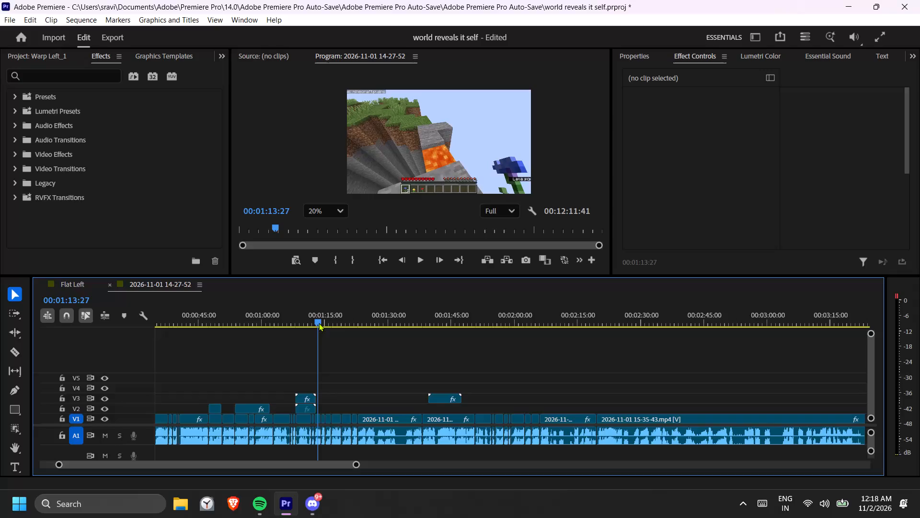
Play back the early part of the sequence at several points between about 14 and 40 seconds.
{"action": "scroll", "coordinate": [292, 350], "scroll_direction": "up", "scroll_amount": 14}
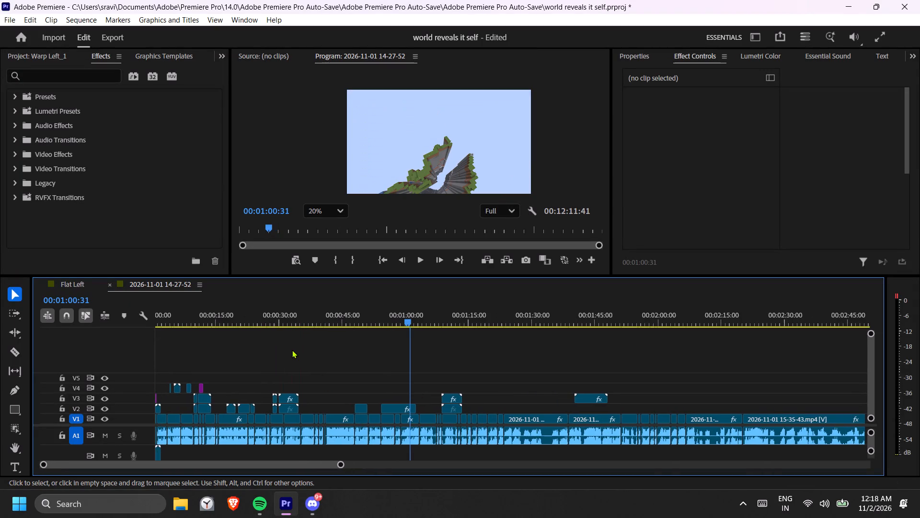
{"action": "left_click", "coordinate": [299, 318]}
{"action": "key", "text": "space"}
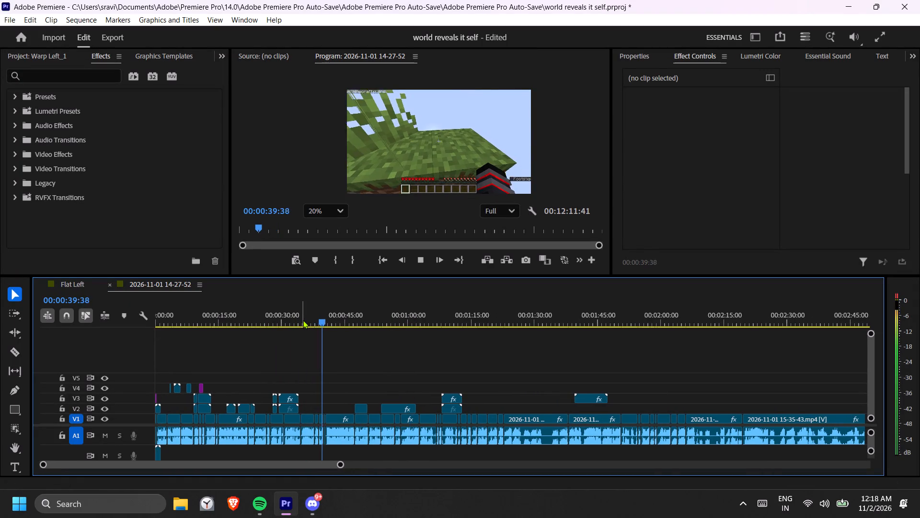
{"action": "left_click_drag", "start_coordinate": [284, 321], "coordinate": [258, 322]}
{"action": "key", "text": "space"}
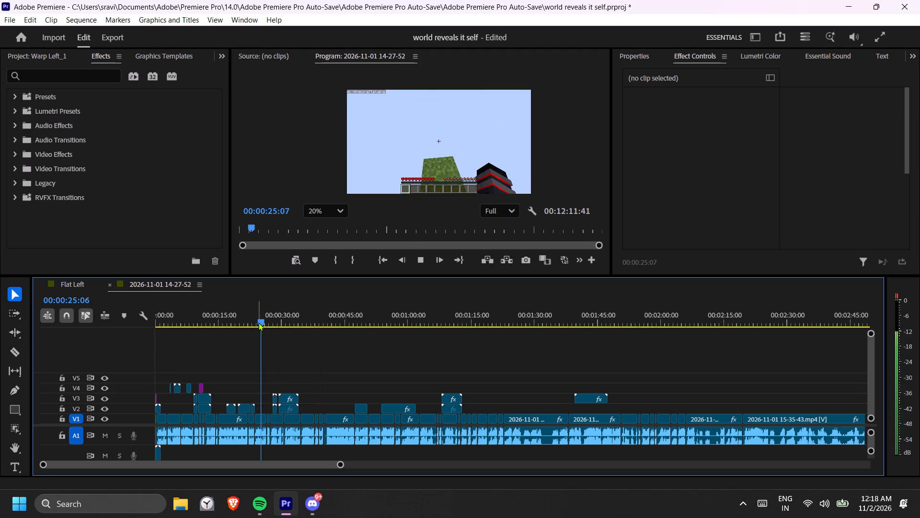
{"action": "scroll", "coordinate": [272, 344], "scroll_direction": "up", "scroll_amount": 7}
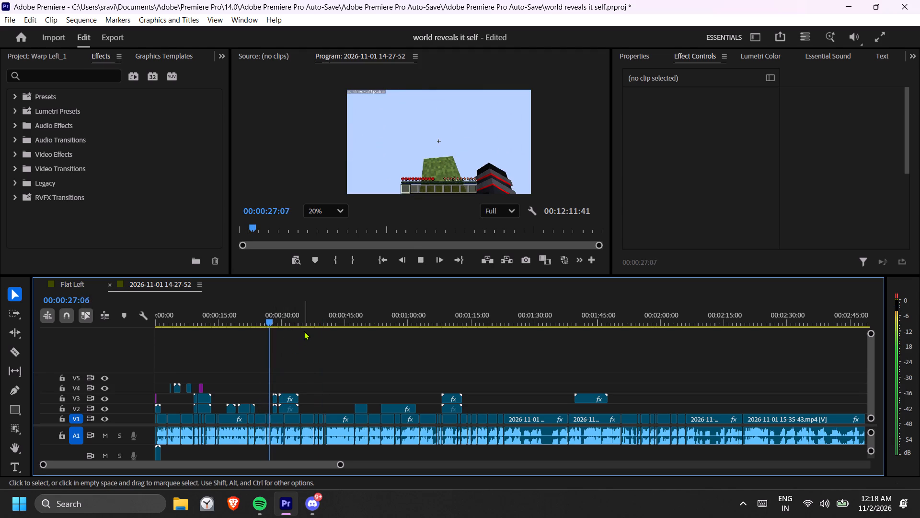
{"action": "left_click", "coordinate": [305, 318]}
{"action": "key", "text": "space"}
{"action": "scroll", "coordinate": [283, 352], "scroll_direction": "up", "scroll_amount": 2}
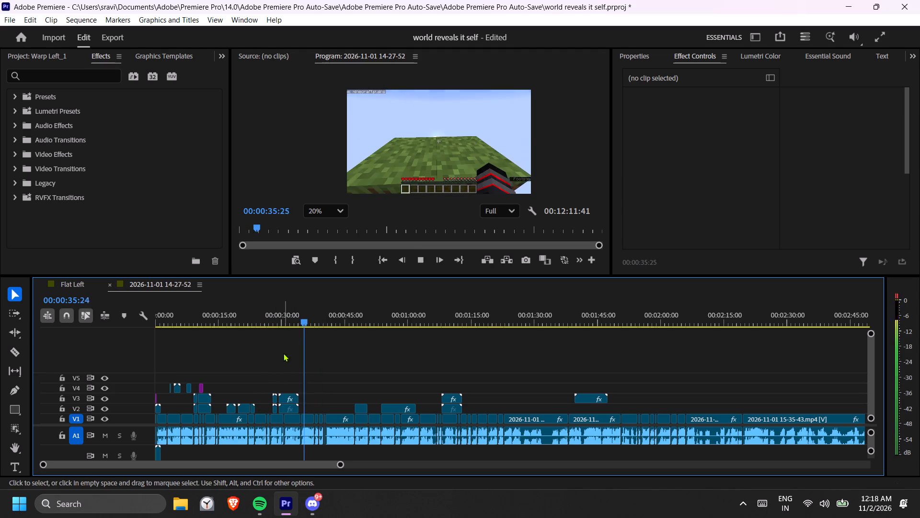
{"action": "scroll", "coordinate": [283, 353], "scroll_direction": "up", "scroll_amount": 3}
{"action": "left_click", "coordinate": [222, 322]}
{"action": "left_click", "coordinate": [213, 315]}
{"action": "key", "text": "space"}
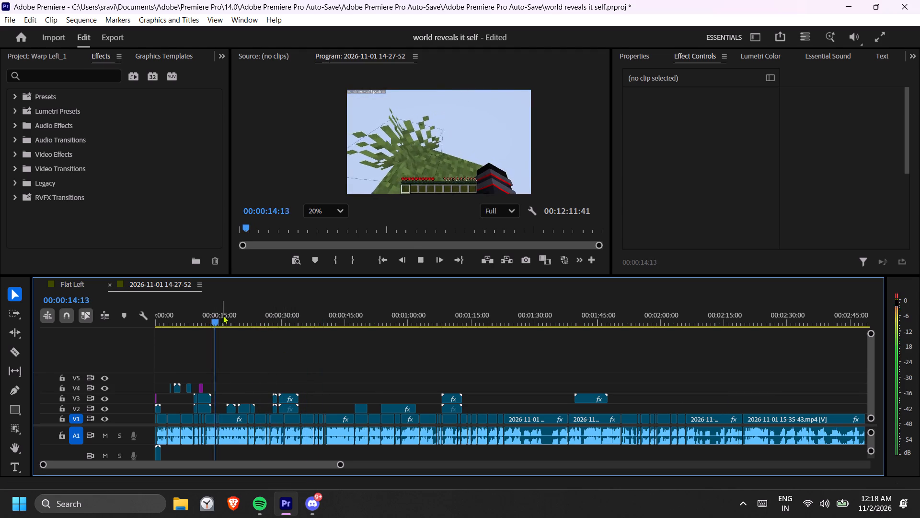
Review the sequence up to the end of the long fast video clip on V2, stopping at 00:00:50:12.
{"action": "type", "text": "=="}
{"action": "scroll", "coordinate": [296, 350], "scroll_direction": "down", "scroll_amount": 3}
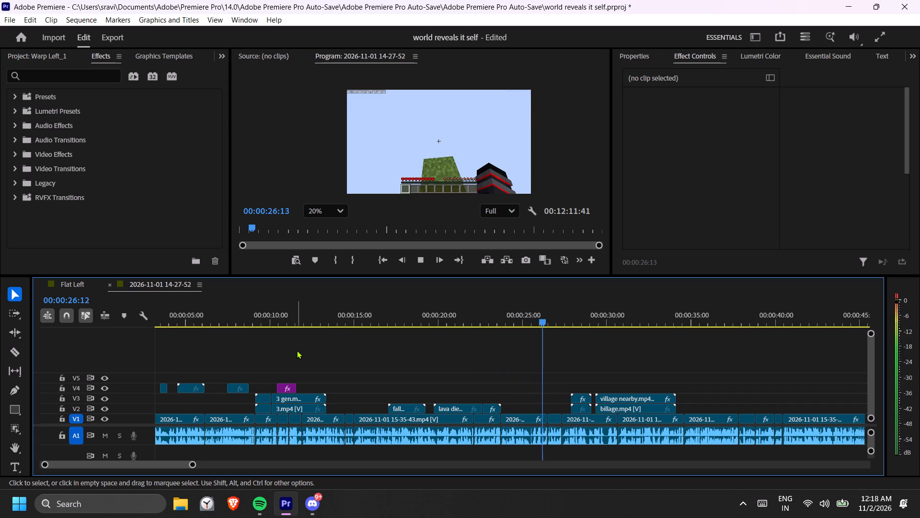
{"action": "scroll", "coordinate": [448, 395], "scroll_direction": "down", "scroll_amount": 6}
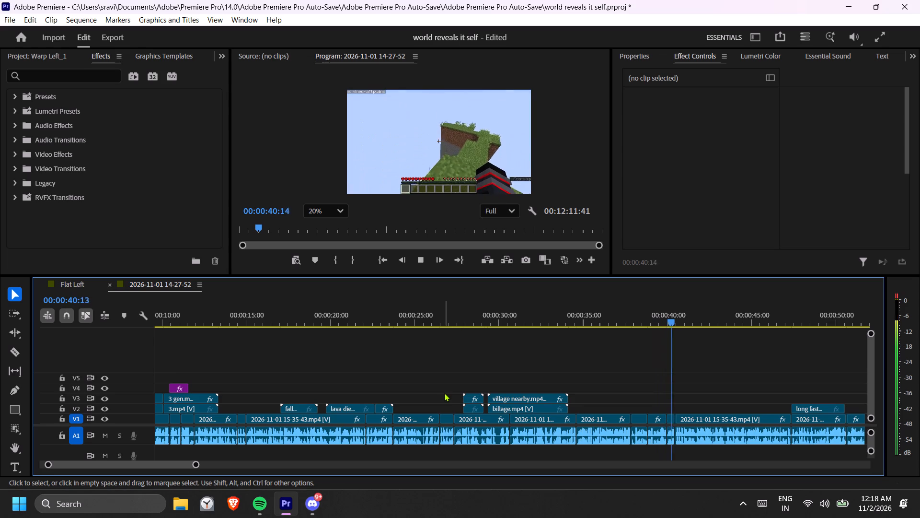
{"action": "scroll", "coordinate": [501, 407], "scroll_direction": "down", "scroll_amount": 10}
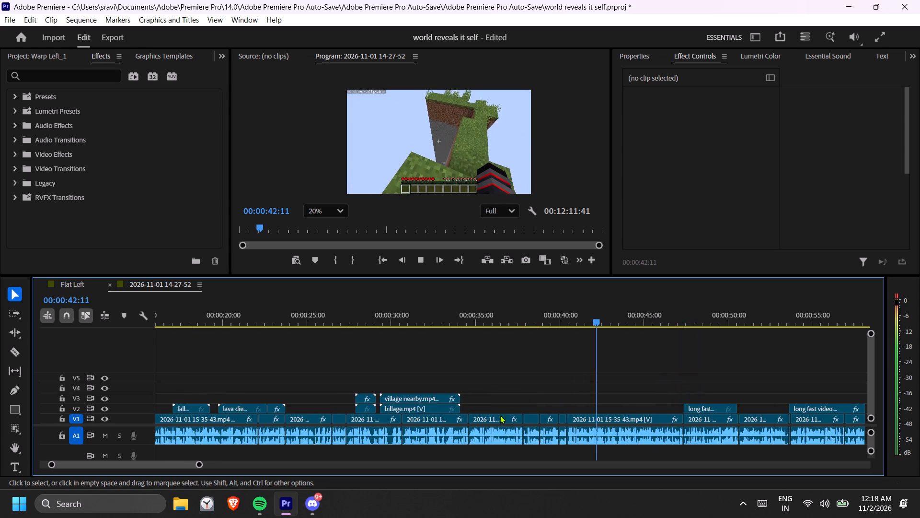
{"action": "scroll", "coordinate": [500, 415], "scroll_direction": "down", "scroll_amount": 2}
{"action": "left_click_drag", "start_coordinate": [577, 320], "coordinate": [605, 322]}
{"action": "key", "text": "space"}
{"action": "left_click_drag", "start_coordinate": [621, 323], "coordinate": [630, 324]}
{"action": "key", "text": "space"}
{"action": "key", "text": "space"}
{"action": "left_click_drag", "start_coordinate": [630, 324], "coordinate": [621, 324]}
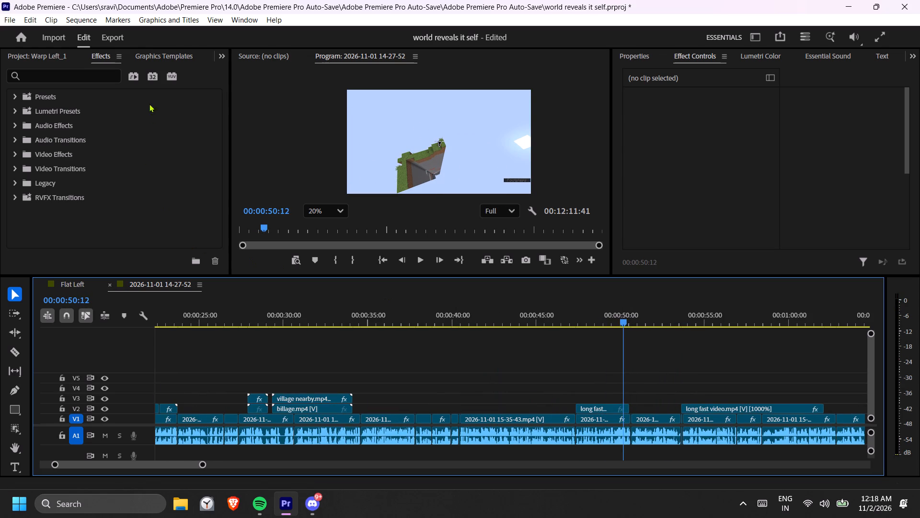
Browse the media of the world reveals it self project down to its last items, checking the available log images.
{"action": "scroll", "coordinate": [151, 57], "scroll_direction": "down", "scroll_amount": 2}
{"action": "scroll", "coordinate": [151, 57], "scroll_direction": "up", "scroll_amount": 3}
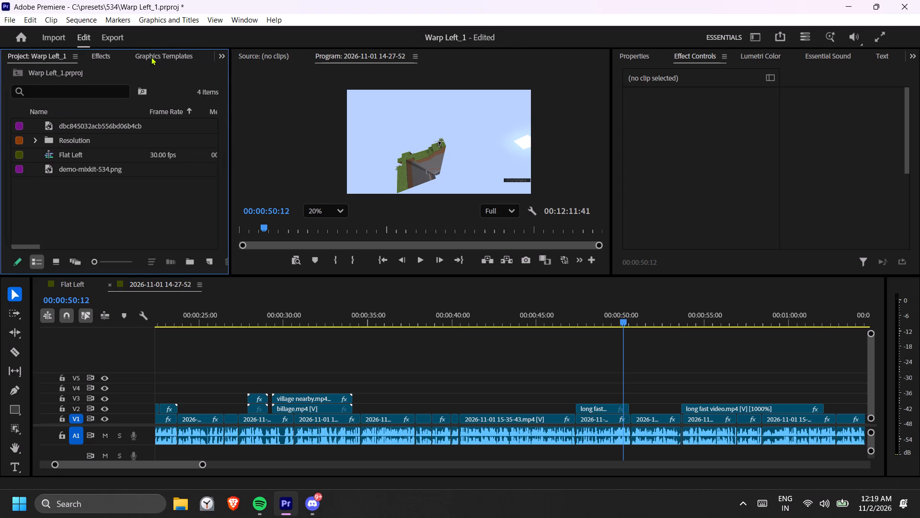
{"action": "scroll", "coordinate": [91, 48], "scroll_direction": "up", "scroll_amount": 3}
{"action": "scroll", "coordinate": [102, 58], "scroll_direction": "down", "scroll_amount": 4}
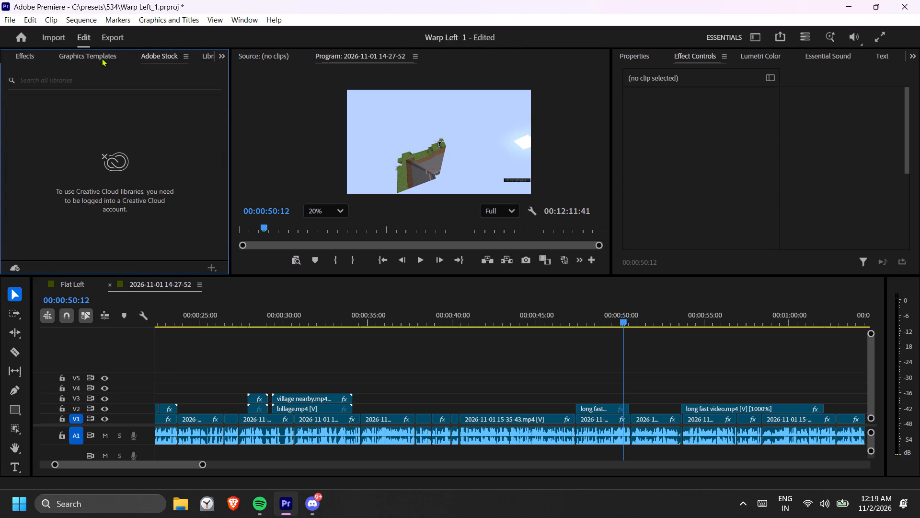
{"action": "scroll", "coordinate": [102, 58], "scroll_direction": "down", "scroll_amount": 1}
{"action": "left_click_drag", "start_coordinate": [216, 111], "coordinate": [207, 241]}
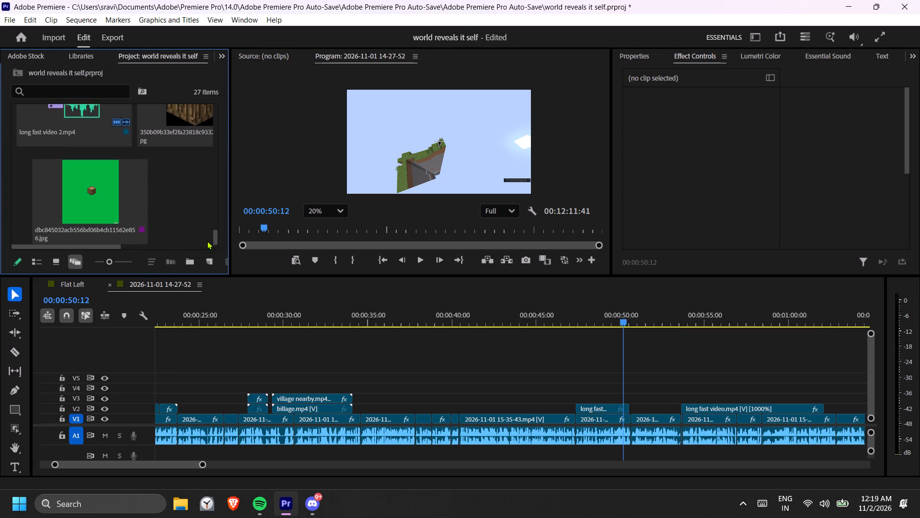
{"action": "left_click_drag", "start_coordinate": [207, 241], "coordinate": [207, 252]}
{"action": "scroll", "coordinate": [167, 154], "scroll_direction": "up", "scroll_amount": 4}
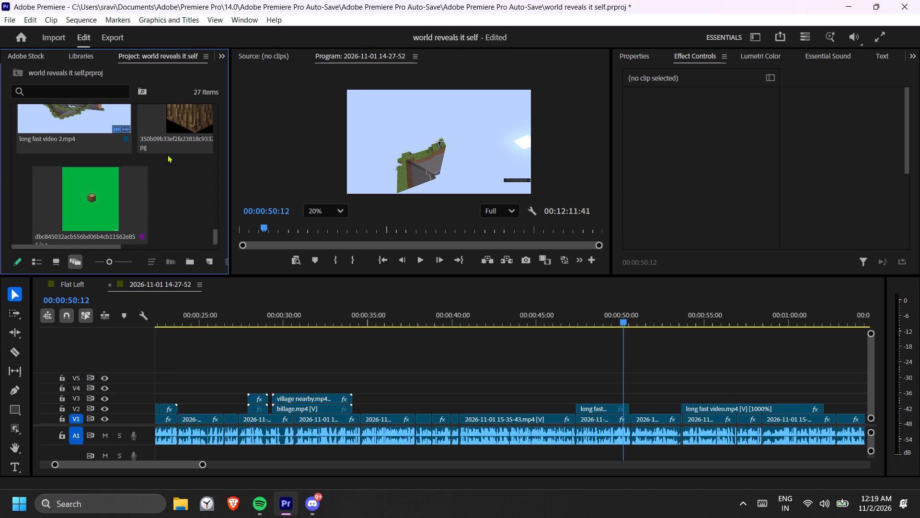
{"action": "scroll", "coordinate": [167, 154], "scroll_direction": "up", "scroll_amount": 5}
{"action": "scroll", "coordinate": [167, 157], "scroll_direction": "down", "scroll_amount": 20}
{"action": "scroll", "coordinate": [167, 157], "scroll_direction": "down", "scroll_amount": 1}
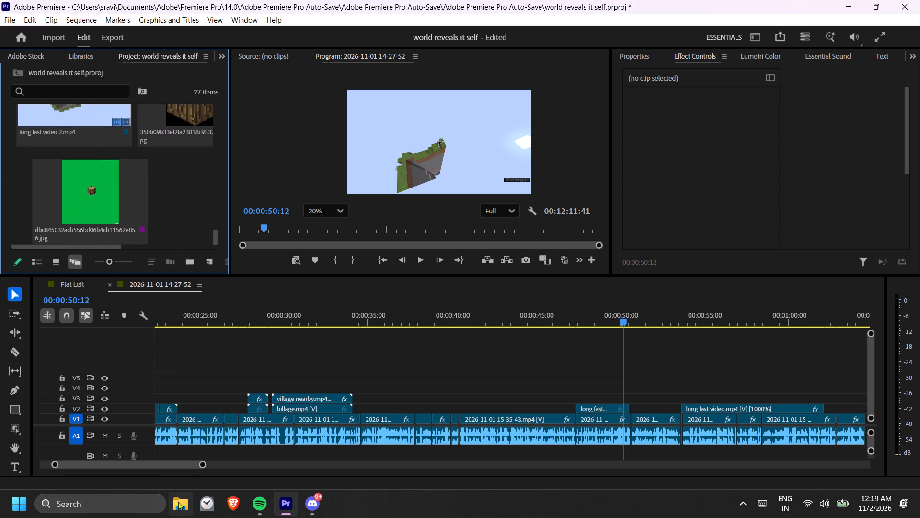
Import the log image dbc845032acb556bd06b4cb11562e8562.jpg from the Downloads folder in File Explorer into the world reveals it self project.
{"action": "left_click", "coordinate": [178, 501]}
{"action": "left_click", "coordinate": [449, 399]}
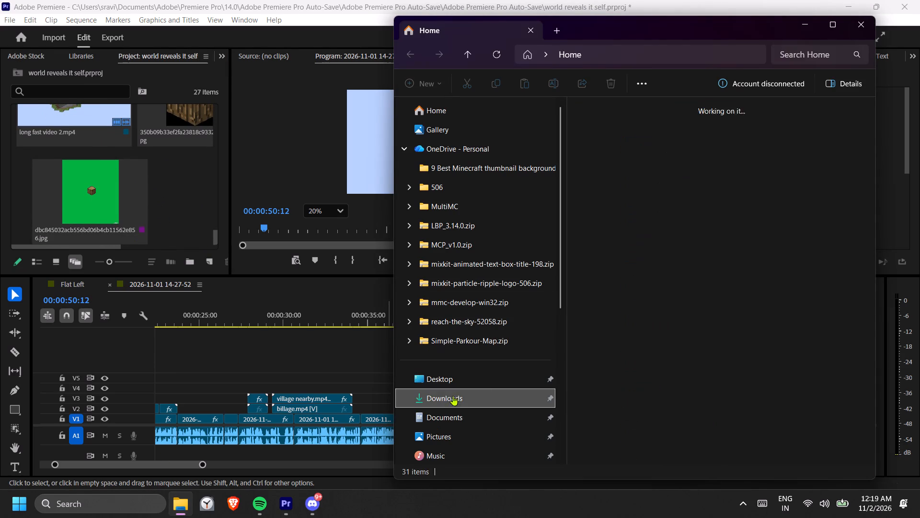
{"action": "left_click_drag", "start_coordinate": [621, 167], "coordinate": [195, 189]}
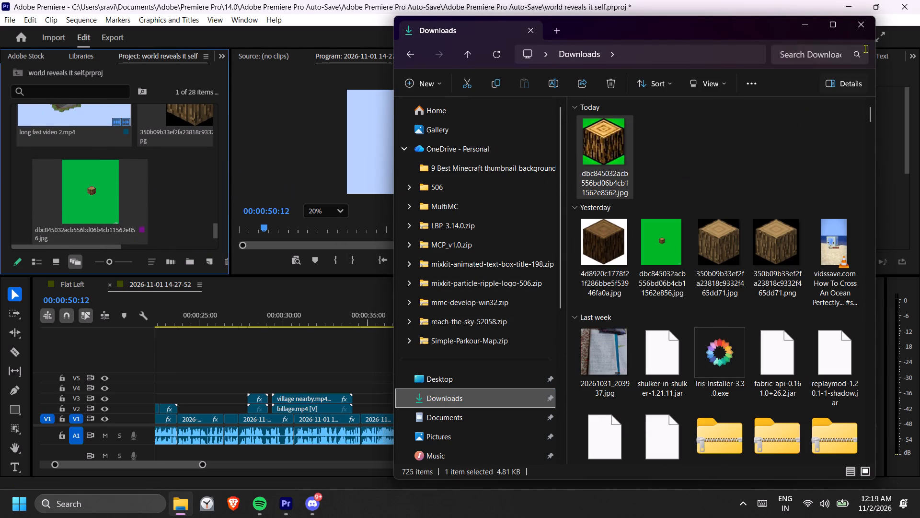
{"action": "left_click", "coordinate": [863, 25]}
Place the newly imported log image on track V3, starting where the first long fast video clip on V2 ends.
{"action": "left_click_drag", "start_coordinate": [212, 227], "coordinate": [211, 271]}
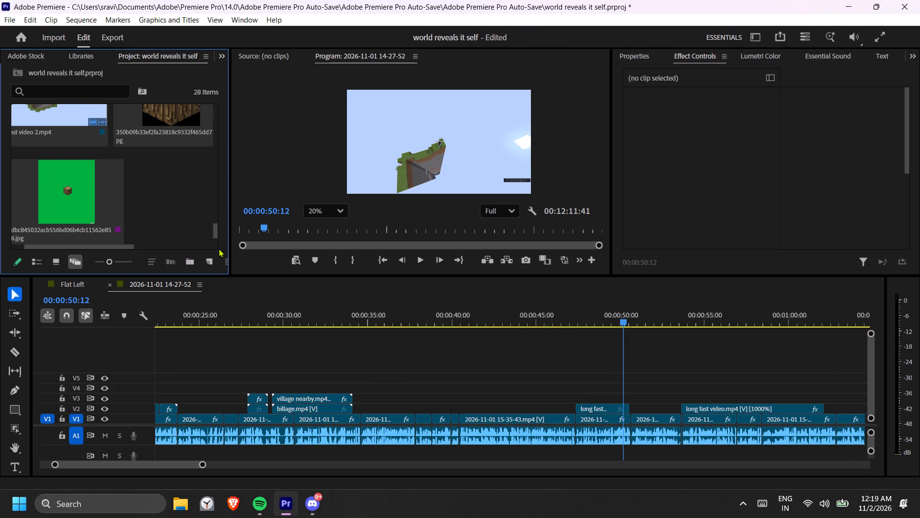
{"action": "left_click_drag", "start_coordinate": [217, 232], "coordinate": [211, 259]}
{"action": "left_click_drag", "start_coordinate": [62, 203], "coordinate": [142, 218]}
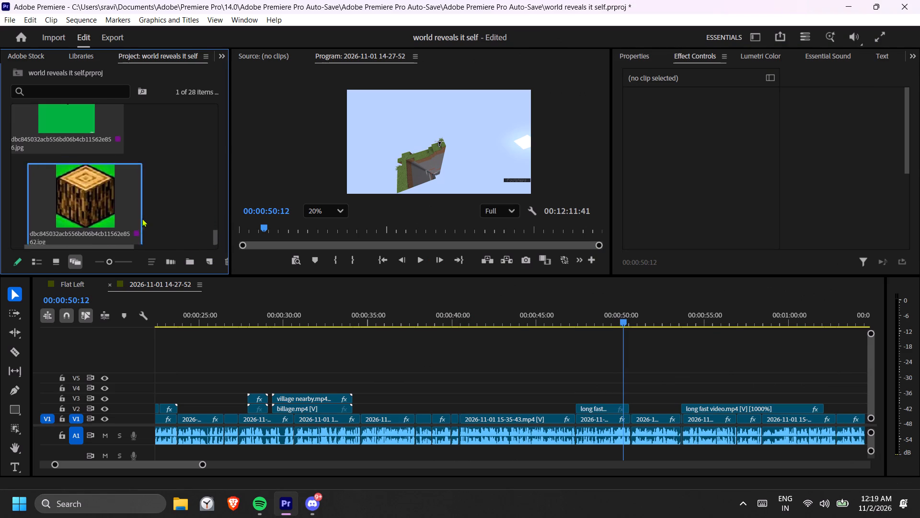
{"action": "left_click_drag", "start_coordinate": [142, 218], "coordinate": [632, 395]}
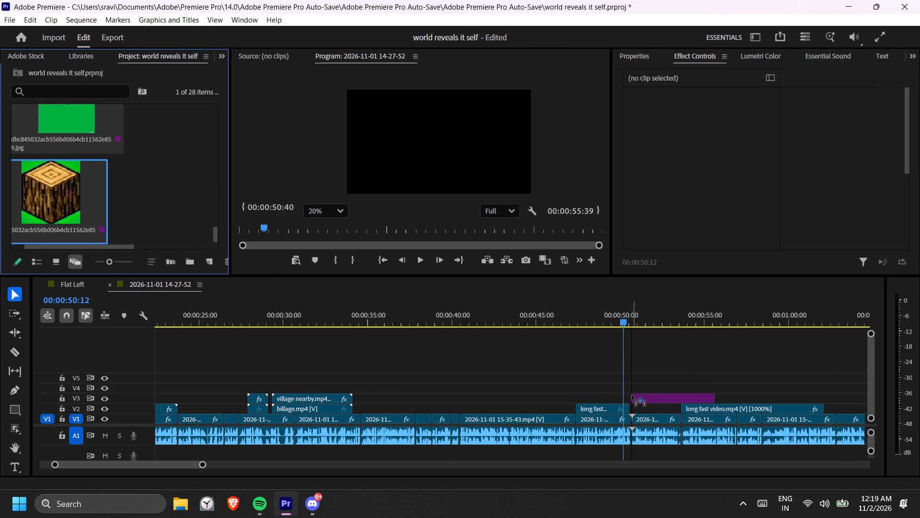
{"action": "left_click_drag", "start_coordinate": [632, 395], "coordinate": [629, 397]}
Set the log image's position to 1780, 175 and its scale to 136 so it sits in the frame's upper-right corner.
{"action": "left_click_drag", "start_coordinate": [627, 324], "coordinate": [633, 324]}
{"action": "left_click", "coordinate": [659, 398]}
{"action": "left_click_drag", "start_coordinate": [706, 132], "coordinate": [712, 133]}
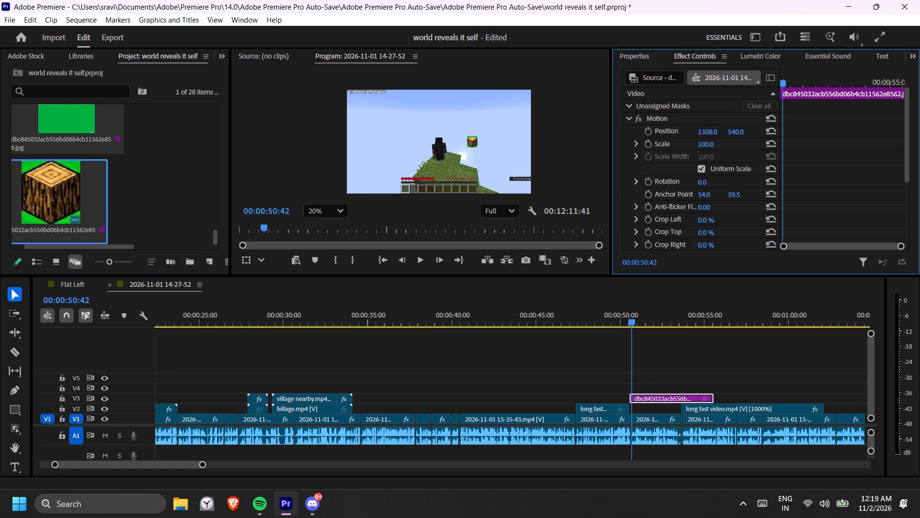
{"action": "left_click_drag", "start_coordinate": [712, 133], "coordinate": [777, 134]}
{"action": "left_click_drag", "start_coordinate": [733, 135], "coordinate": [798, 145]}
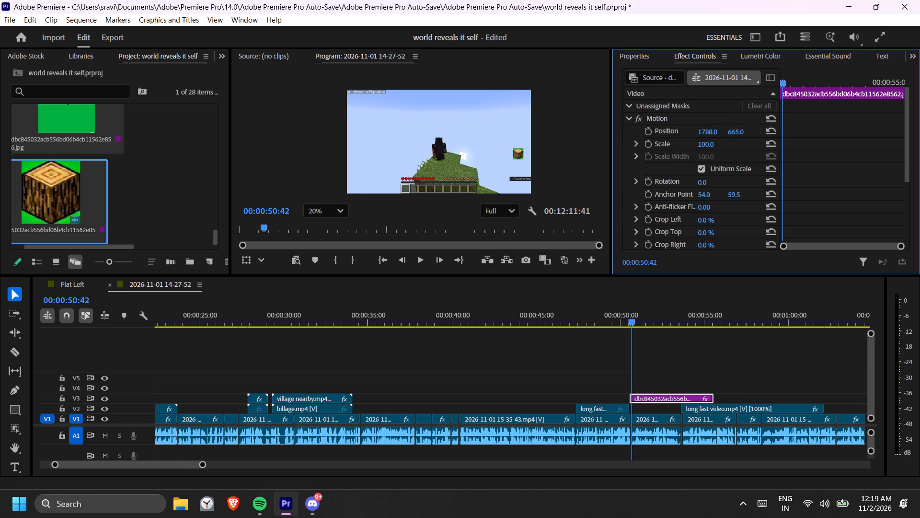
{"action": "left_click_drag", "start_coordinate": [798, 145], "coordinate": [517, 155]}
{"action": "left_click_drag", "start_coordinate": [708, 144], "coordinate": [709, 144]}
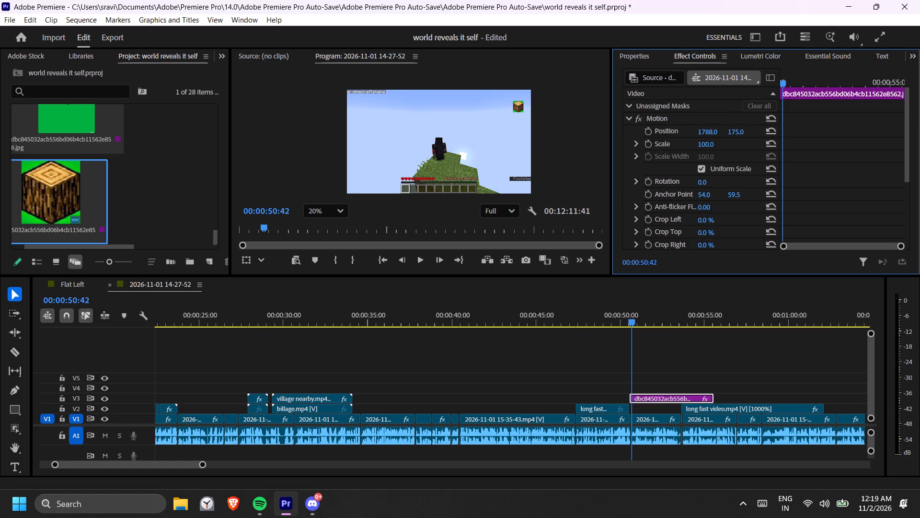
{"action": "left_click_drag", "start_coordinate": [709, 144], "coordinate": [728, 141]}
{"action": "left_click", "coordinate": [706, 130]}
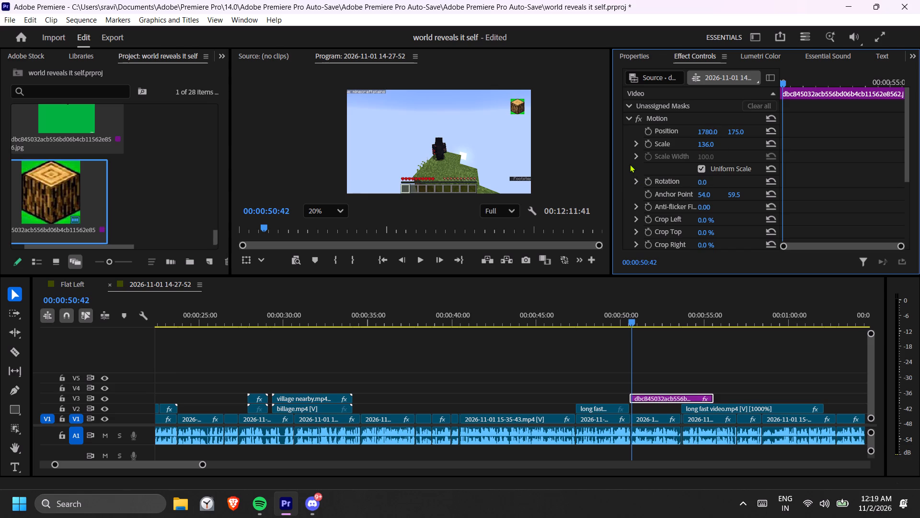
Move the log image clip up to track V5, keeping its start time.
{"action": "left_click_drag", "start_coordinate": [664, 397], "coordinate": [661, 377]}
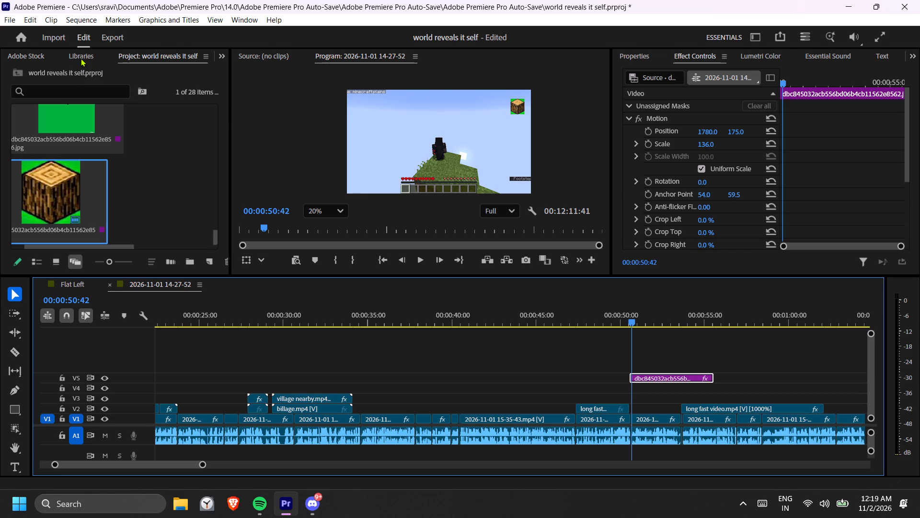
Find the Ultra Key effect by searching for "ultra" and apply it to the log image clip on V5.
{"action": "scroll", "coordinate": [149, 59], "scroll_direction": "up", "scroll_amount": 3}
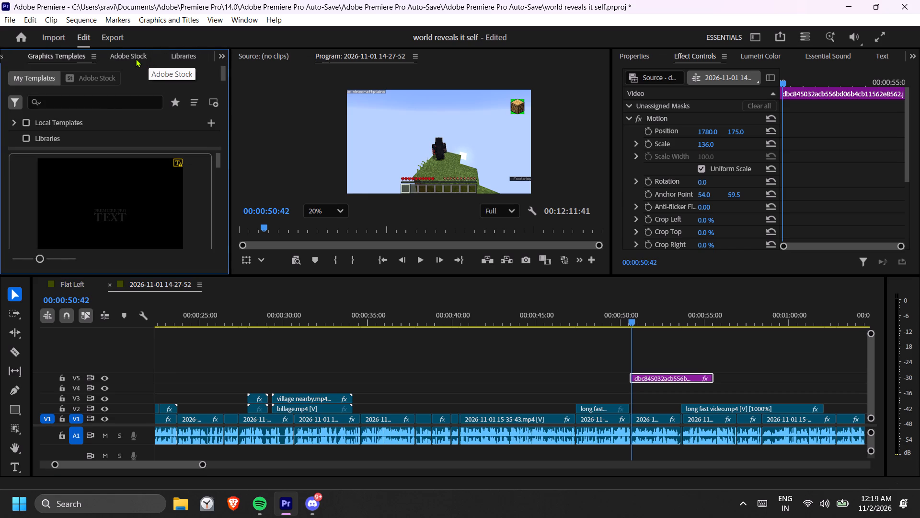
{"action": "scroll", "coordinate": [136, 59], "scroll_direction": "down", "scroll_amount": 3}
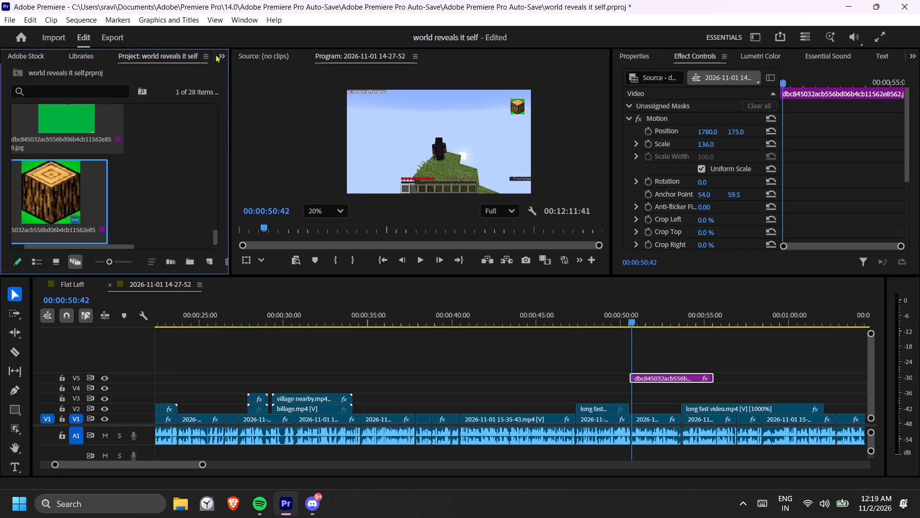
{"action": "left_click", "coordinate": [219, 55]}
{"action": "left_click", "coordinate": [253, 87]}
{"action": "left_click", "coordinate": [100, 74]}
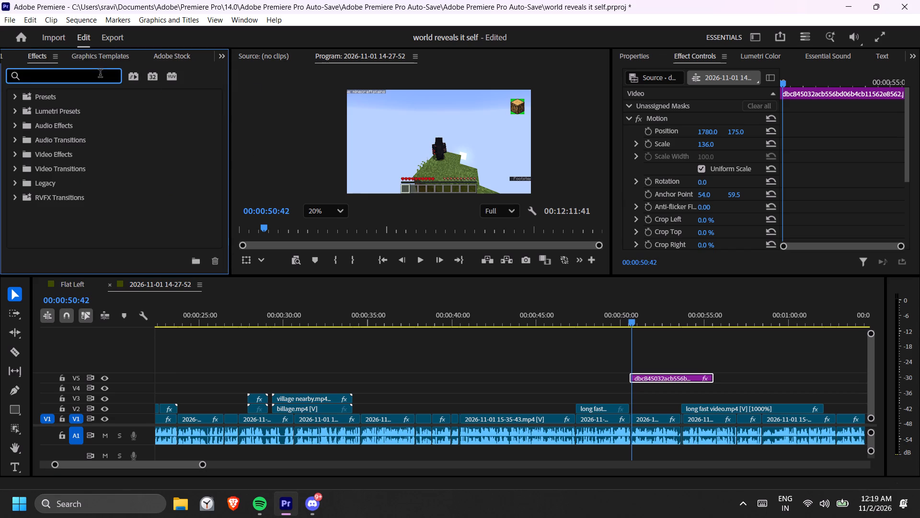
{"action": "type", "text": "ultra"}
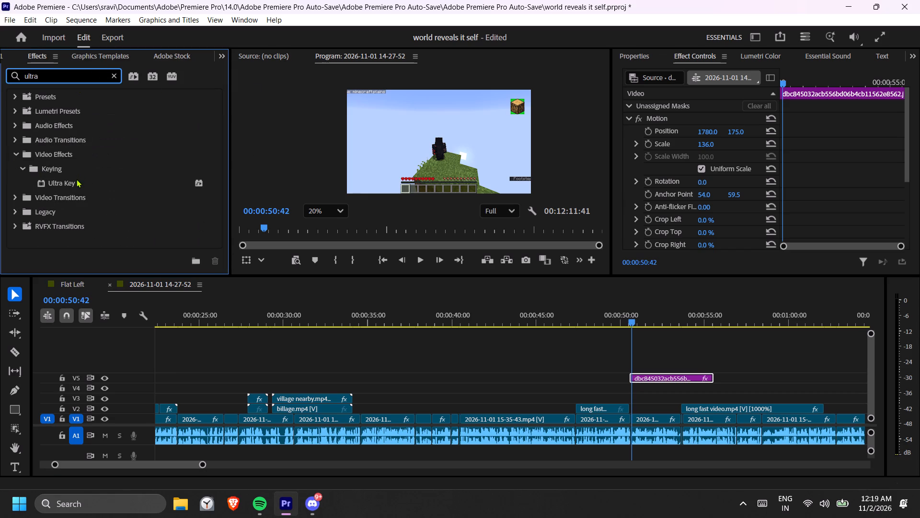
{"action": "left_click_drag", "start_coordinate": [74, 181], "coordinate": [654, 375]}
Sample the log image's green background as the Ultra Key key color.
{"action": "scroll", "coordinate": [676, 195], "scroll_direction": "down", "scroll_amount": 15}
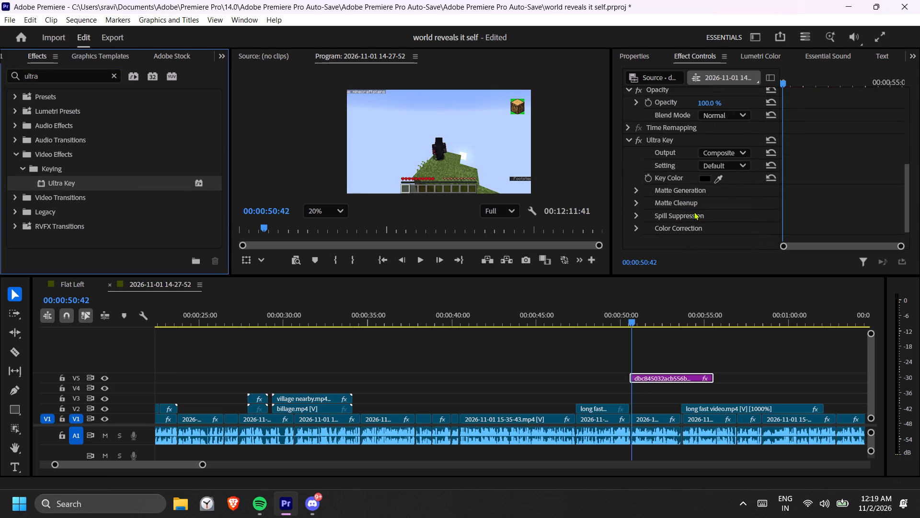
{"action": "left_click", "coordinate": [715, 178]}
{"action": "left_click", "coordinate": [522, 113]}
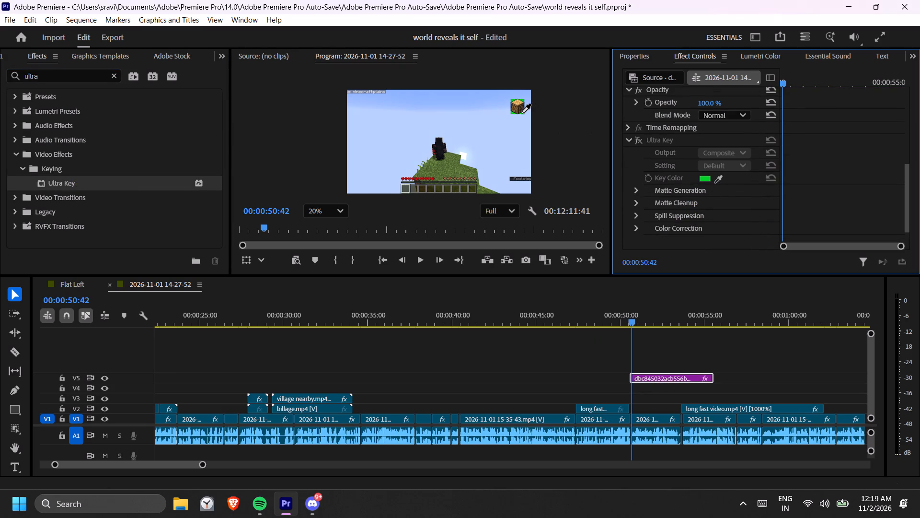
Play back the sequence just before the log image appears, from about 00:00:50 to the start of its clip.
{"action": "left_click", "coordinate": [624, 319]}
{"action": "key", "text": "space"}
{"action": "key", "text": "space"}
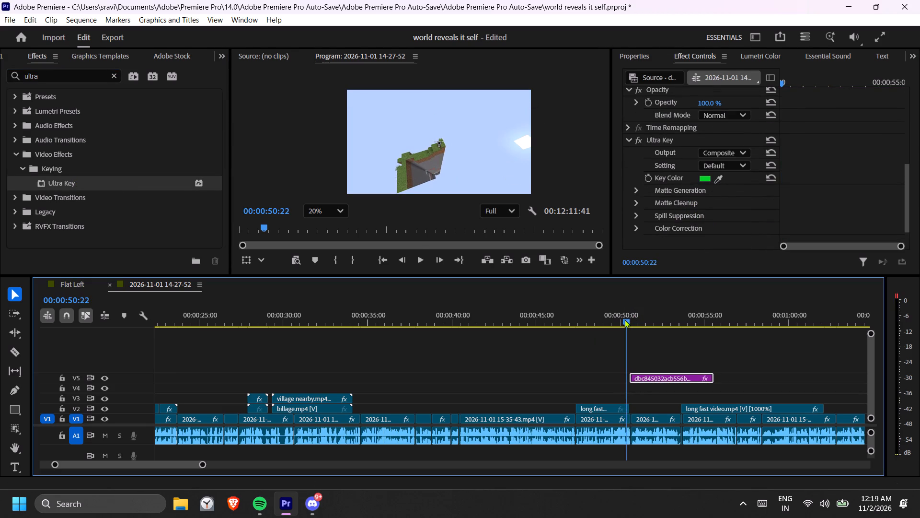
{"action": "key", "text": "space"}
{"action": "key", "text": "space"}
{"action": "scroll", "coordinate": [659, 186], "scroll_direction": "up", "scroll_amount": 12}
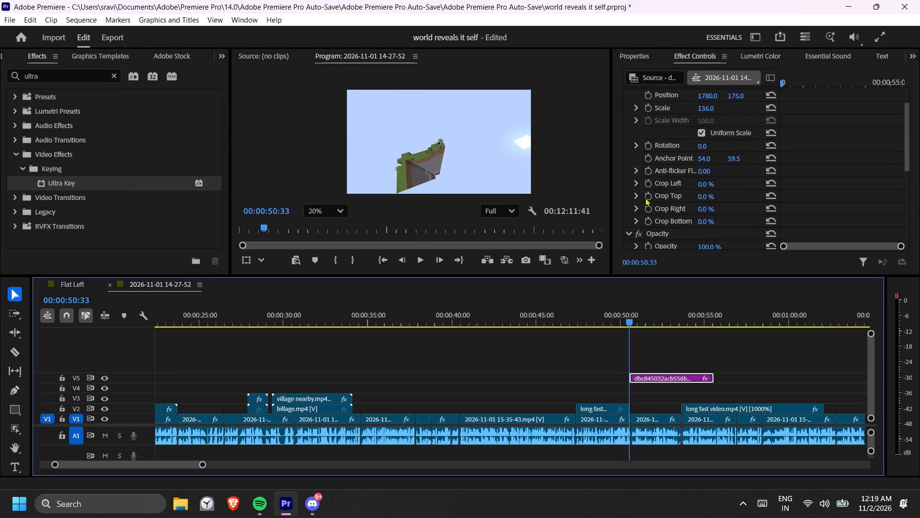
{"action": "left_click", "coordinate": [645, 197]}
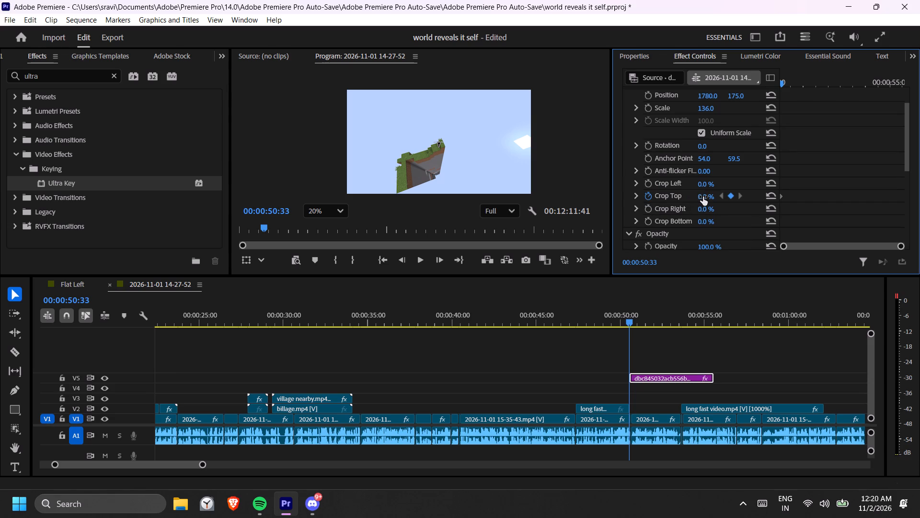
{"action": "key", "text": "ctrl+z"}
Enable Crop Top keyframing on the log image at 00:00:53:39 and set that keyframe to 100%.
{"action": "left_click_drag", "start_coordinate": [669, 314], "coordinate": [684, 318]}
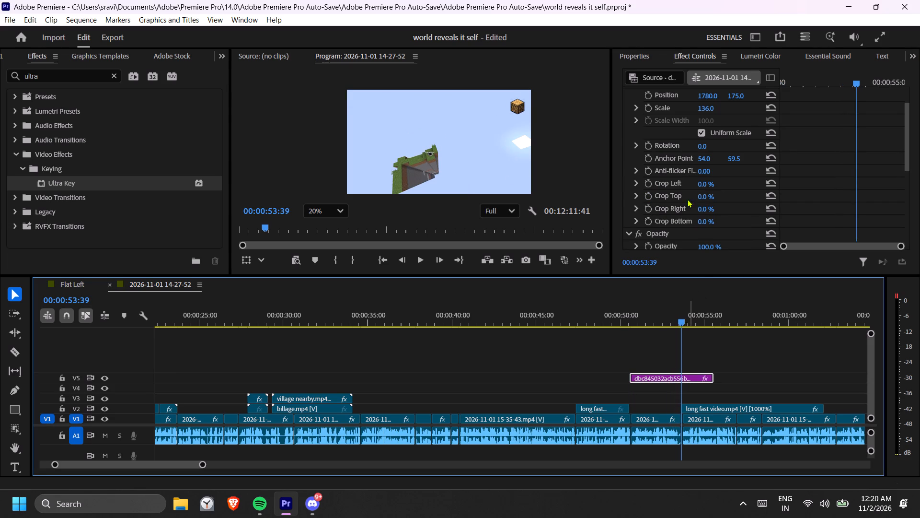
{"action": "left_click", "coordinate": [651, 195]}
{"action": "left_click", "coordinate": [703, 198]}
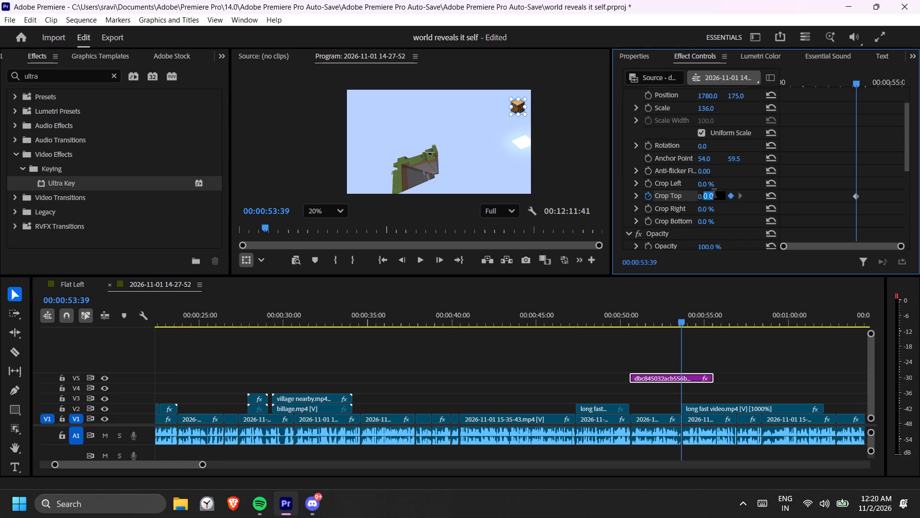
{"action": "key", "text": "BackSpace"}
{"action": "key", "text": "0"}
{"action": "key", "text": "Return"}
{"action": "left_click", "coordinate": [703, 206]}
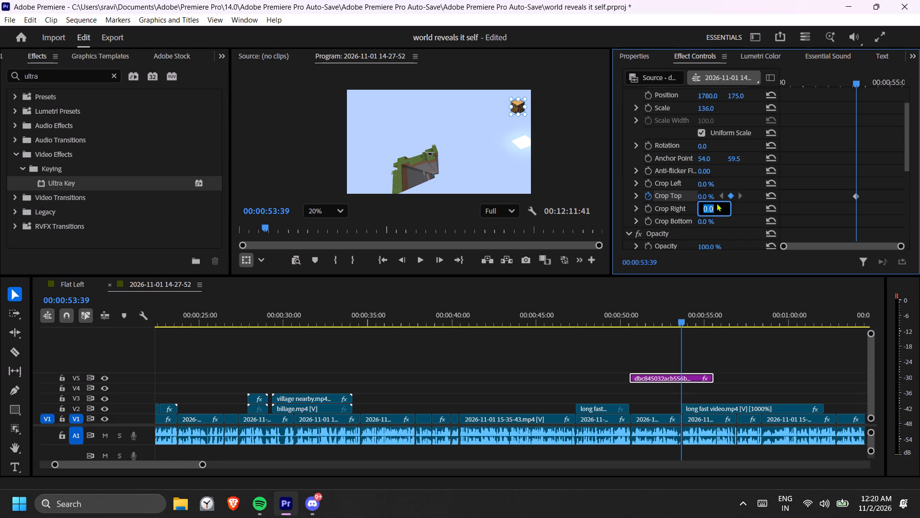
{"action": "left_click", "coordinate": [715, 197]}
{"action": "type", "text": "100"}
{"action": "key", "text": "Return"}
Extend the end of the log image clip on V5 to about 00:02:41.
{"action": "left_click", "coordinate": [648, 365]}
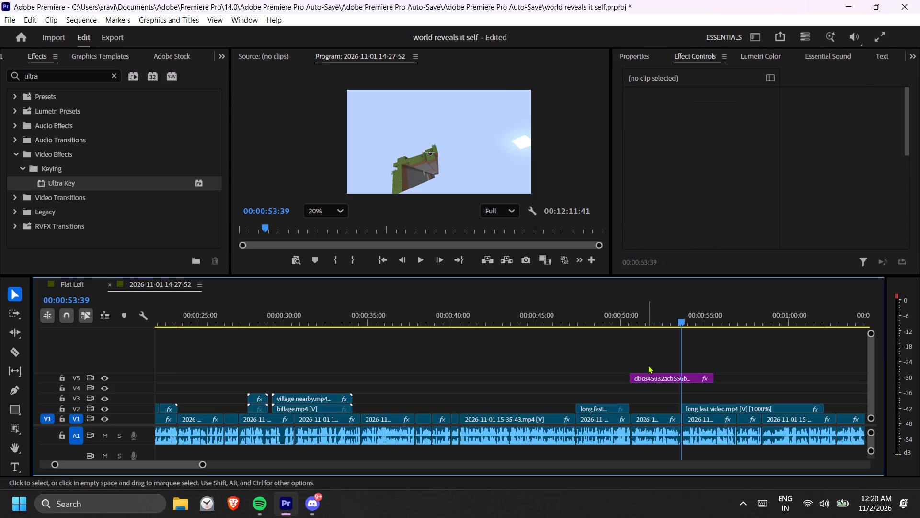
{"action": "type", "text": "--"}
{"action": "left_click_drag", "start_coordinate": [392, 377], "coordinate": [621, 381]}
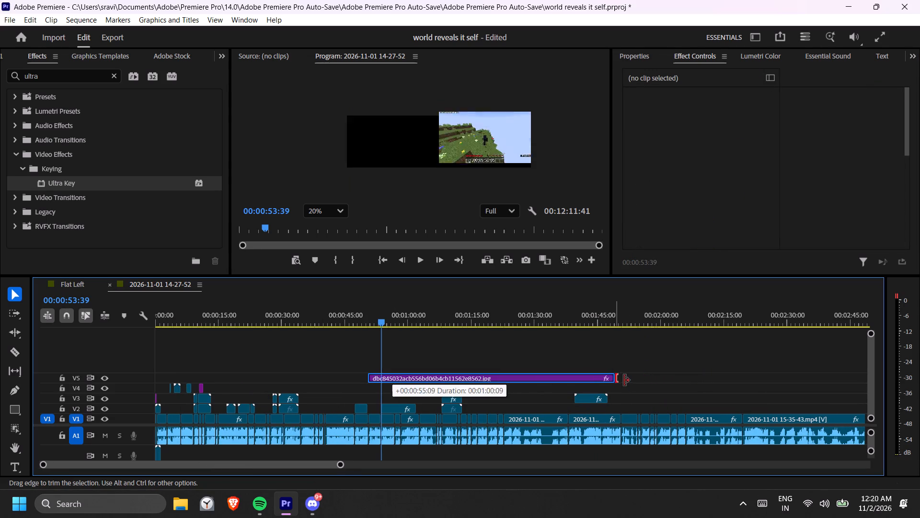
{"action": "left_click_drag", "start_coordinate": [618, 325], "coordinate": [771, 320]}
{"action": "scroll", "coordinate": [643, 355], "scroll_direction": "down", "scroll_amount": 9}
{"action": "left_click_drag", "start_coordinate": [461, 373], "coordinate": [605, 374]}
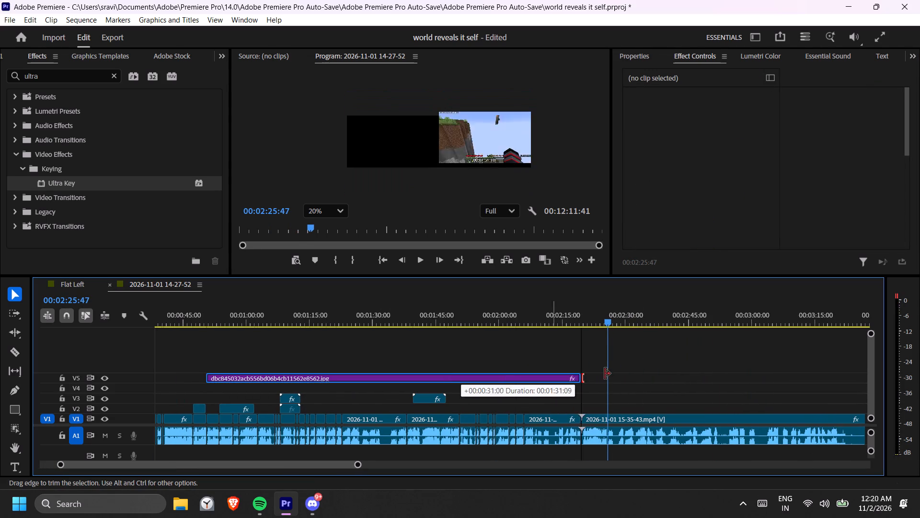
{"action": "left_click_drag", "start_coordinate": [605, 374], "coordinate": [640, 373]}
{"action": "left_click_drag", "start_coordinate": [640, 375], "coordinate": [663, 375]}
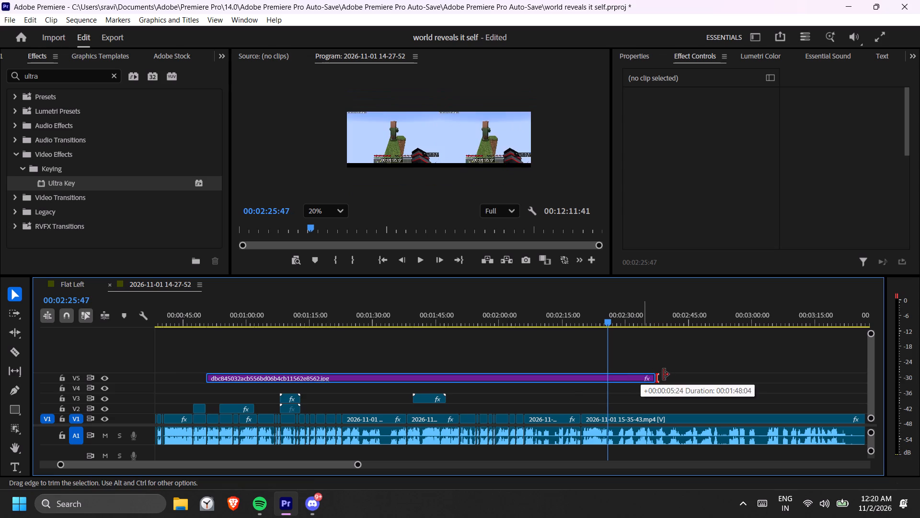
{"action": "left_click_drag", "start_coordinate": [663, 375], "coordinate": [677, 375]}
Find the later log-block scene and extend the log image clip's end further, to 00:03:15:15.
{"action": "left_click_drag", "start_coordinate": [669, 324], "coordinate": [674, 322]}
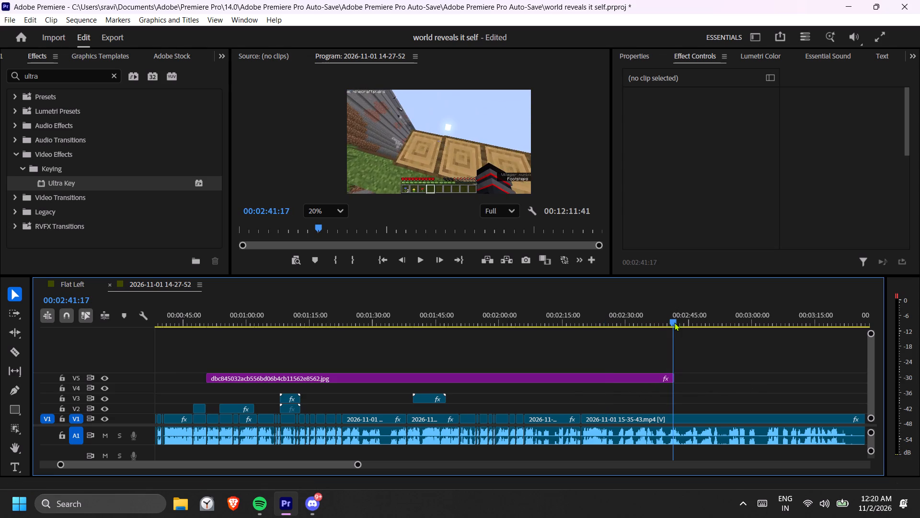
{"action": "left_click_drag", "start_coordinate": [674, 322], "coordinate": [716, 323]}
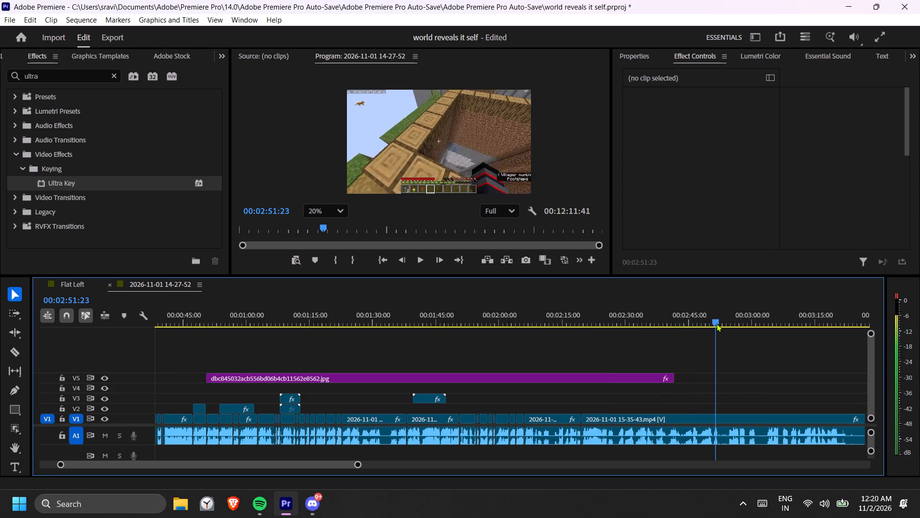
{"action": "left_click_drag", "start_coordinate": [716, 323], "coordinate": [762, 323]}
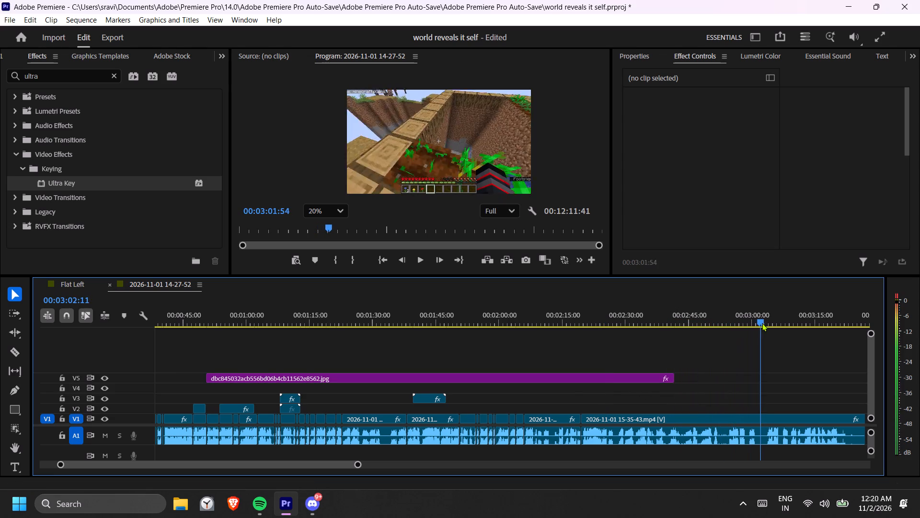
{"action": "left_click_drag", "start_coordinate": [762, 323], "coordinate": [807, 325]}
{"action": "key", "text": "space"}
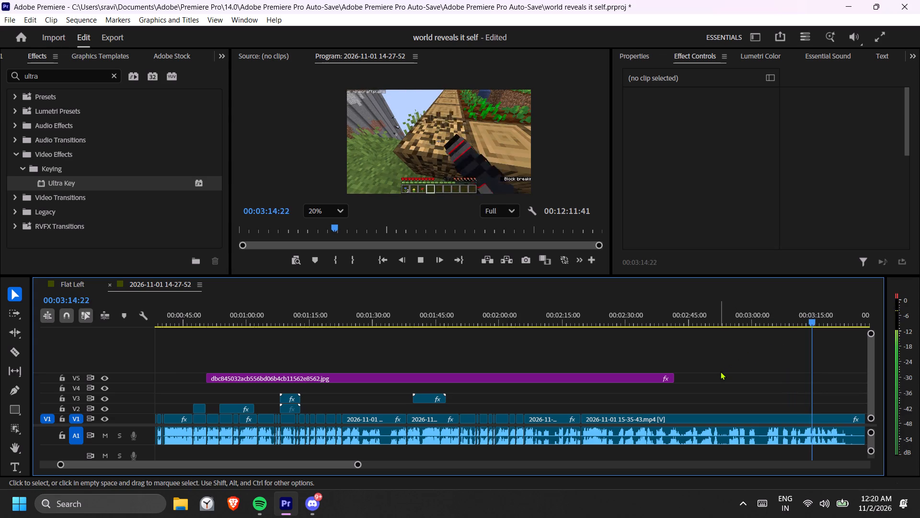
{"action": "key", "text": "space"}
{"action": "left_click_drag", "start_coordinate": [678, 376], "coordinate": [781, 374]}
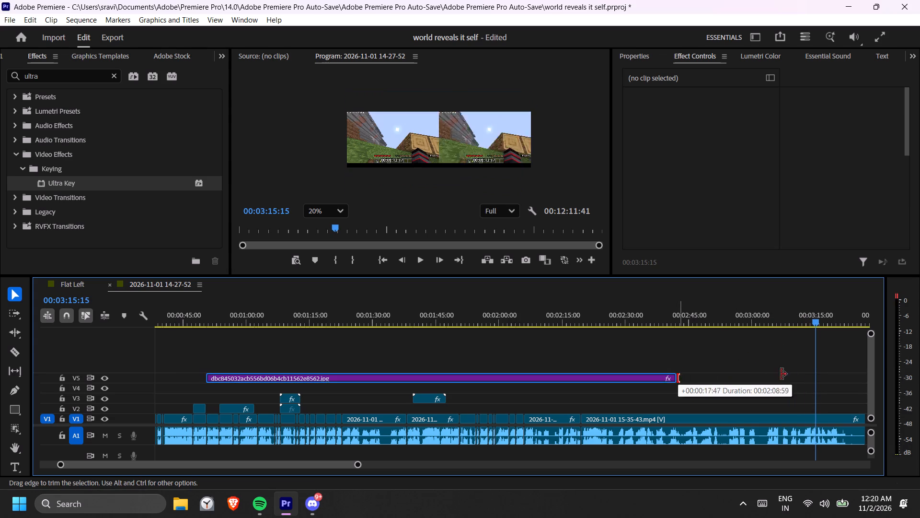
{"action": "left_click_drag", "start_coordinate": [781, 374], "coordinate": [818, 373]}
Add a 0% Crop Top keyframe to the log image near its clip's end, at 00:03:13:59.
{"action": "left_click_drag", "start_coordinate": [437, 315], "coordinate": [794, 341]}
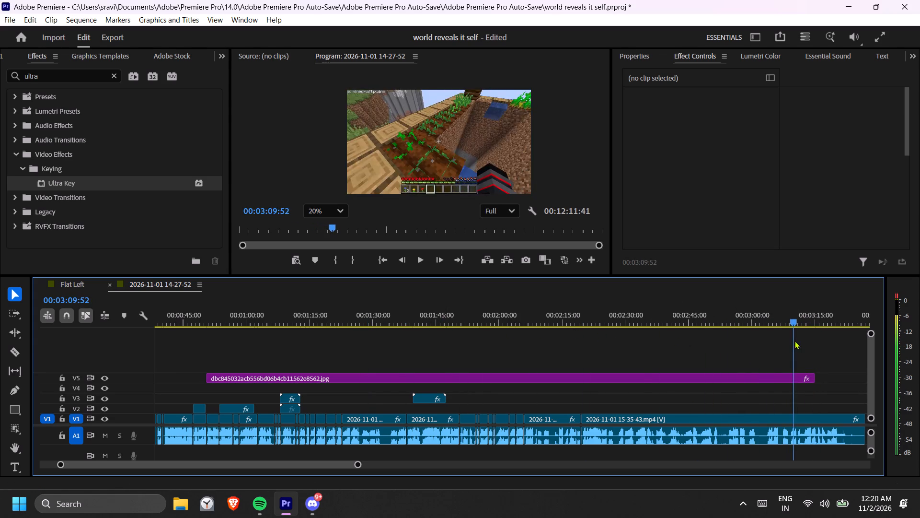
{"action": "left_click_drag", "start_coordinate": [794, 341], "coordinate": [645, 342]}
{"action": "left_click_drag", "start_coordinate": [700, 321], "coordinate": [812, 329]}
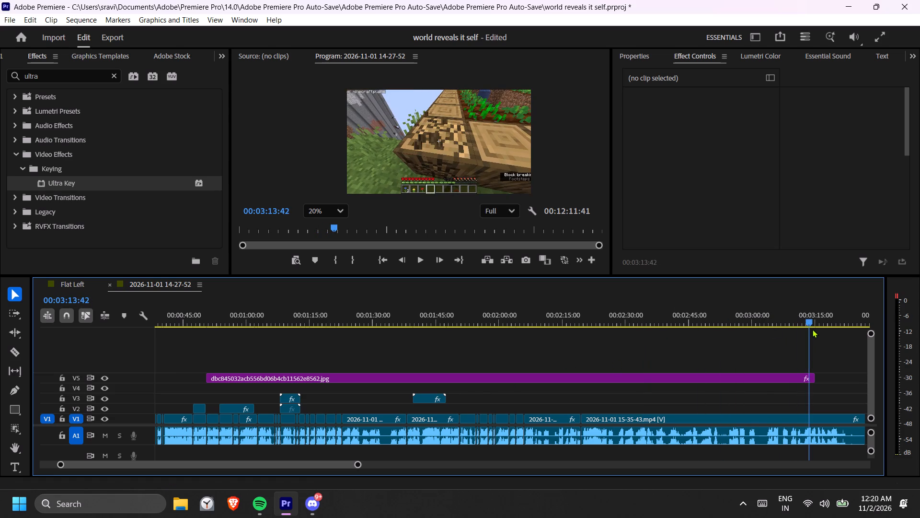
{"action": "left_click_drag", "start_coordinate": [812, 329], "coordinate": [812, 330]}
{"action": "left_click", "coordinate": [768, 374]}
{"action": "left_click", "coordinate": [809, 323]}
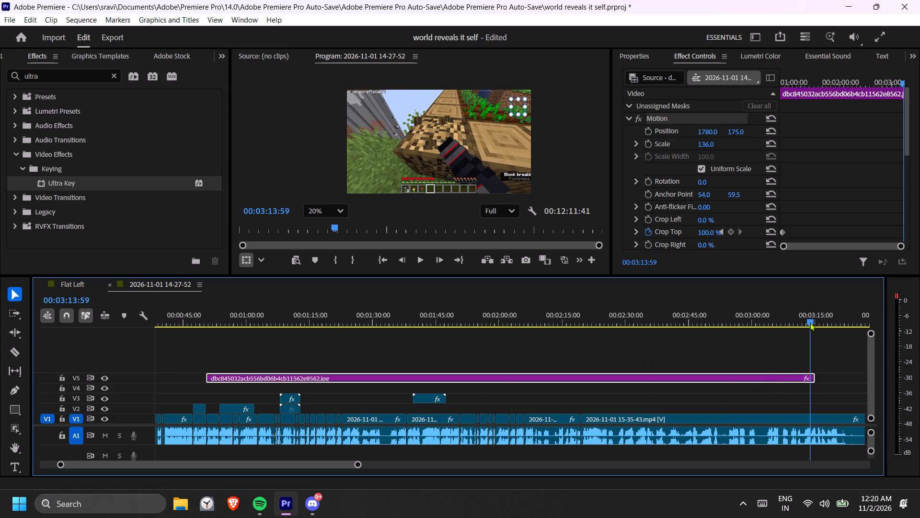
{"action": "scroll", "coordinate": [713, 237], "scroll_direction": "down", "scroll_amount": 4}
{"action": "left_click", "coordinate": [706, 186]}
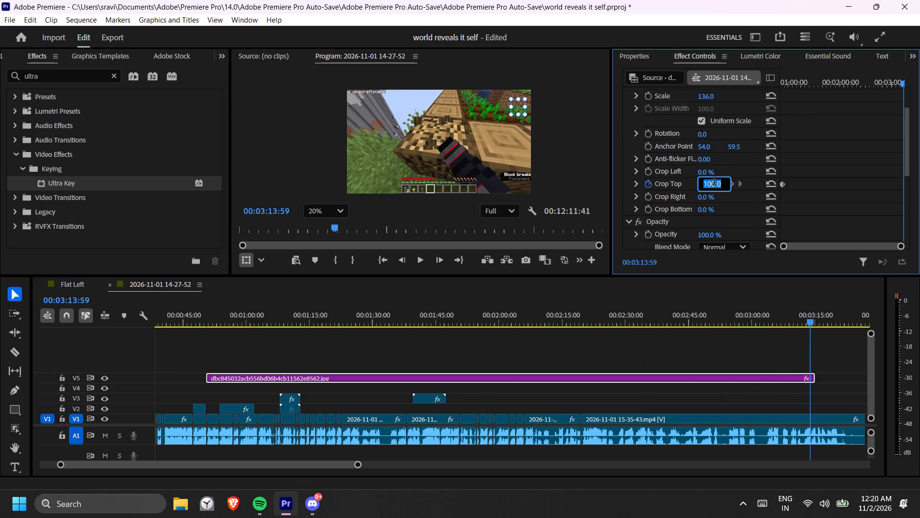
{"action": "key", "text": "0"}
{"action": "key", "text": "Return"}
Play back the log image's crop animation from near the clip's start to check the reveal.
{"action": "left_click", "coordinate": [300, 316]}
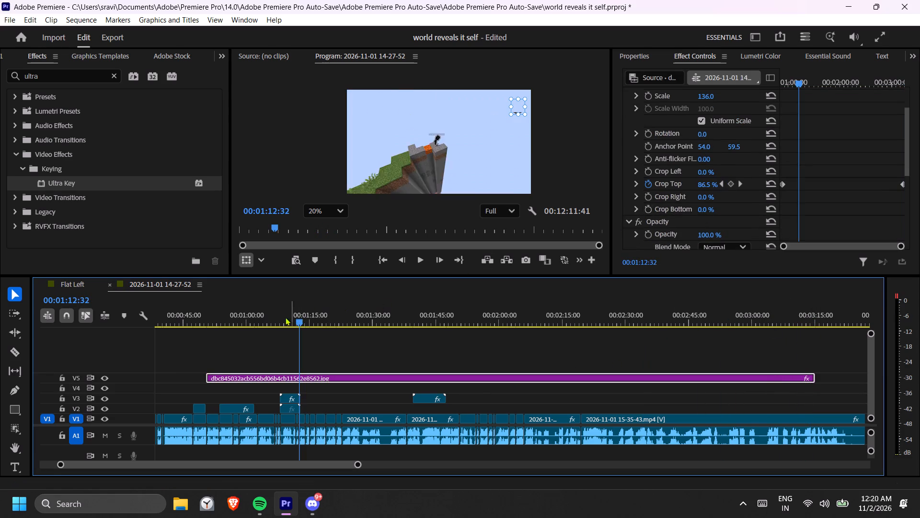
{"action": "left_click", "coordinate": [240, 317]}
{"action": "left_click", "coordinate": [223, 319]}
{"action": "key", "text": "space"}
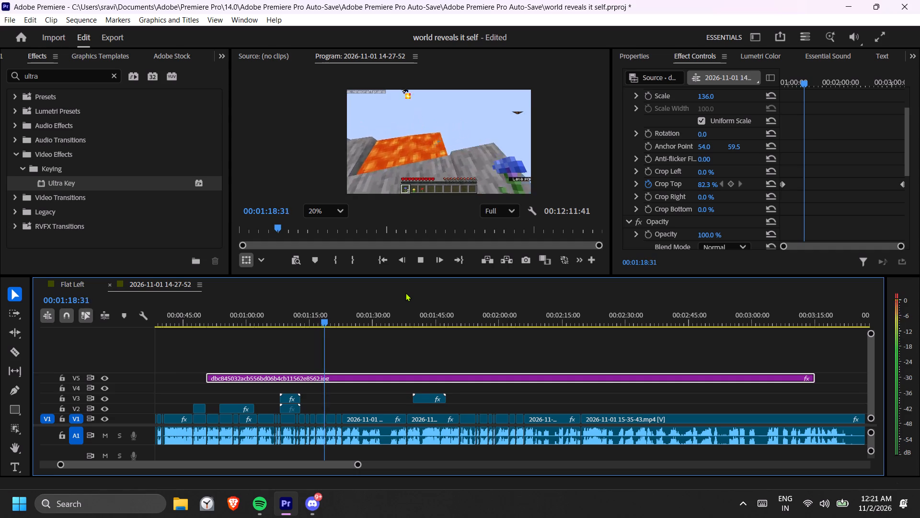
{"action": "key", "text": "space"}
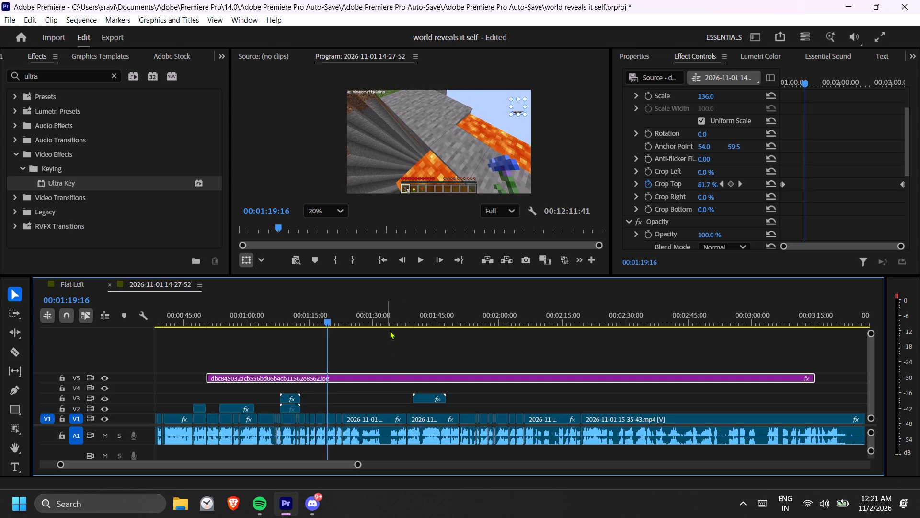
Duplicate the log image clip from V5 onto track V4, keeping the same start time.
{"action": "left_click_drag", "start_coordinate": [389, 377], "coordinate": [389, 387], "text": "alt"}
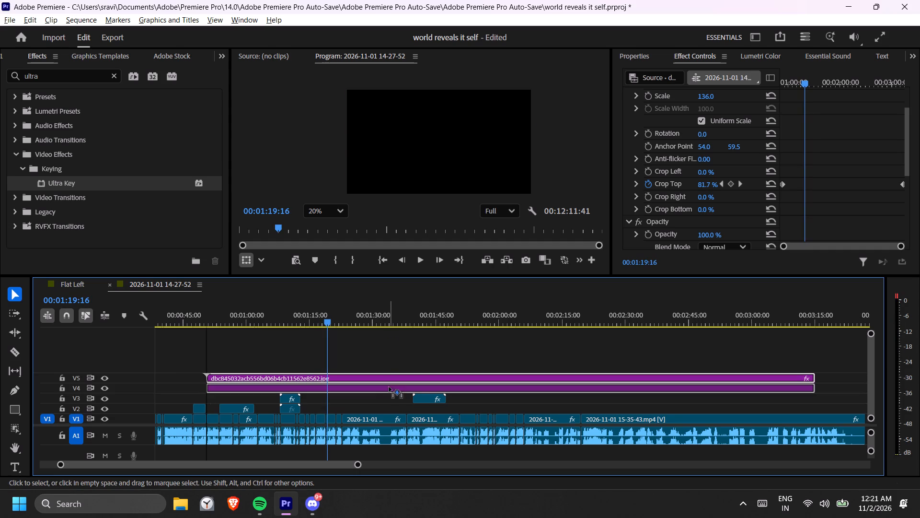
{"action": "left_click_drag", "start_coordinate": [389, 387], "coordinate": [389, 389], "text": "alt"}
{"action": "left_click", "coordinate": [389, 389]}
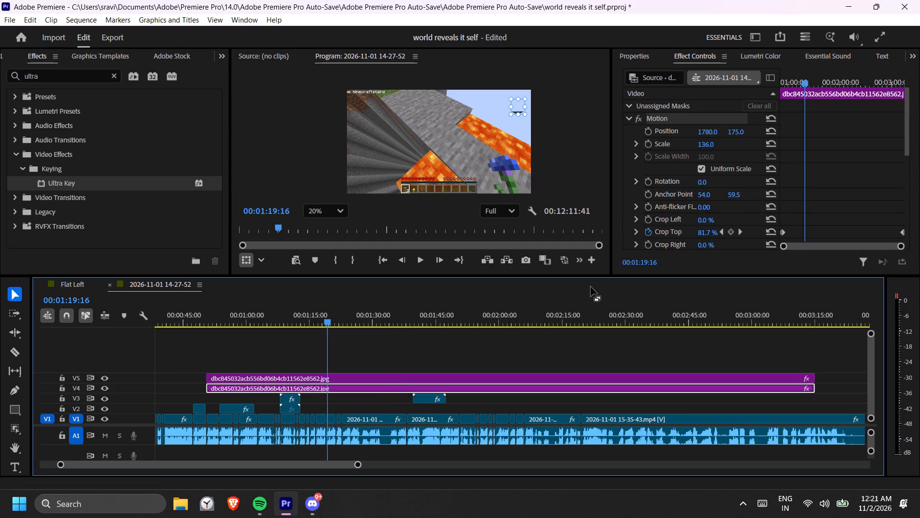
Turn off Crop Top animation on the V4 log image copy, deleting its existing keyframes.
{"action": "left_click", "coordinate": [650, 230]}
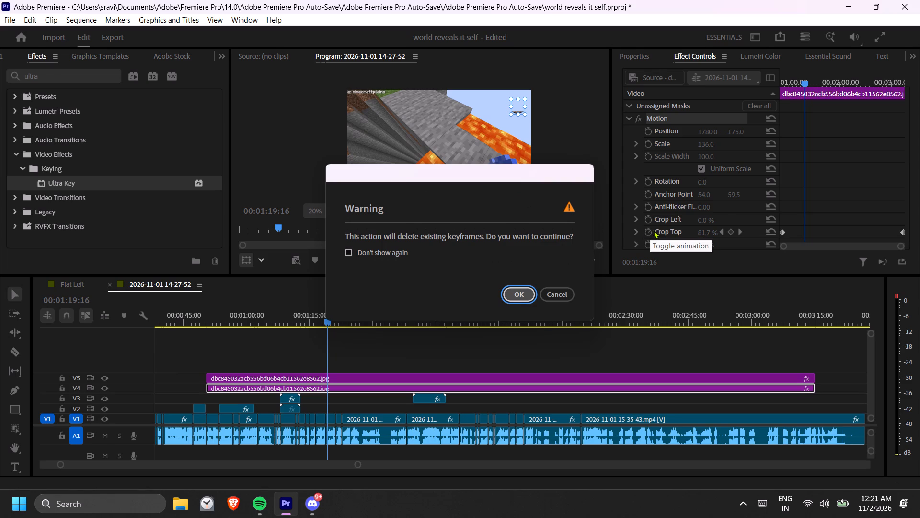
{"action": "left_click", "coordinate": [518, 288]}
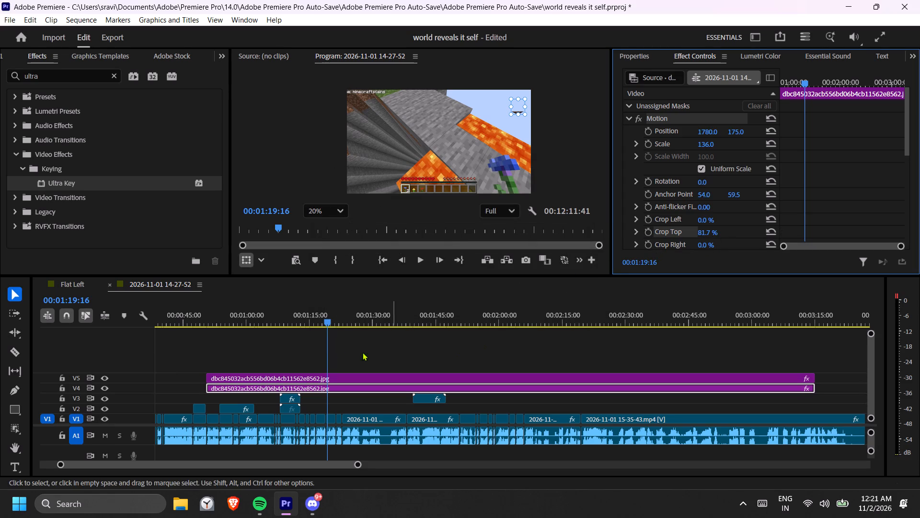
Enable Opacity keyframing on the V5 log image clip at 00:01:01:52 and set that keyframe to 0%.
{"action": "left_click_drag", "start_coordinate": [312, 316], "coordinate": [337, 327]}
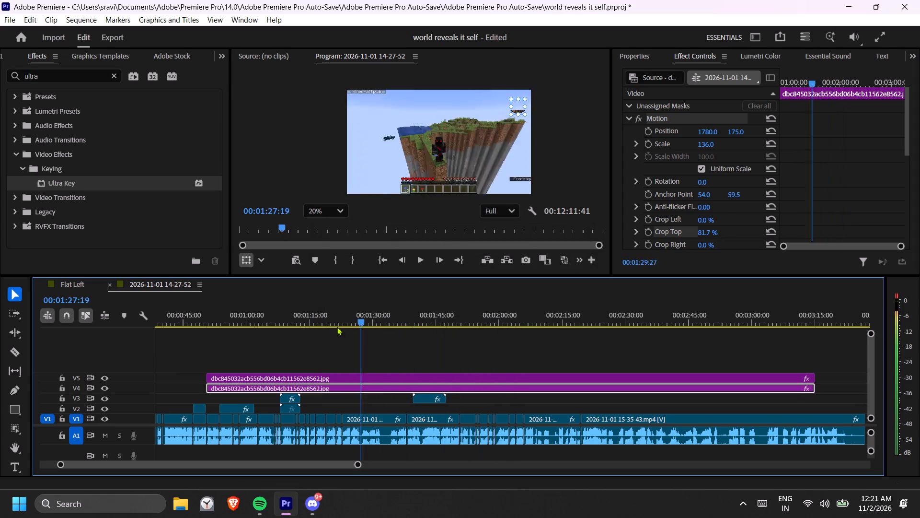
{"action": "left_click_drag", "start_coordinate": [337, 327], "coordinate": [255, 335]}
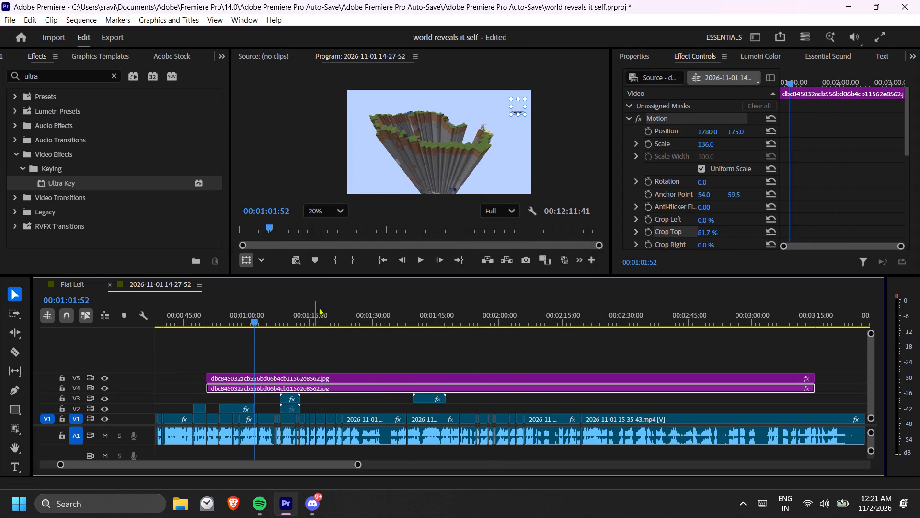
{"action": "left_click", "coordinate": [429, 377]}
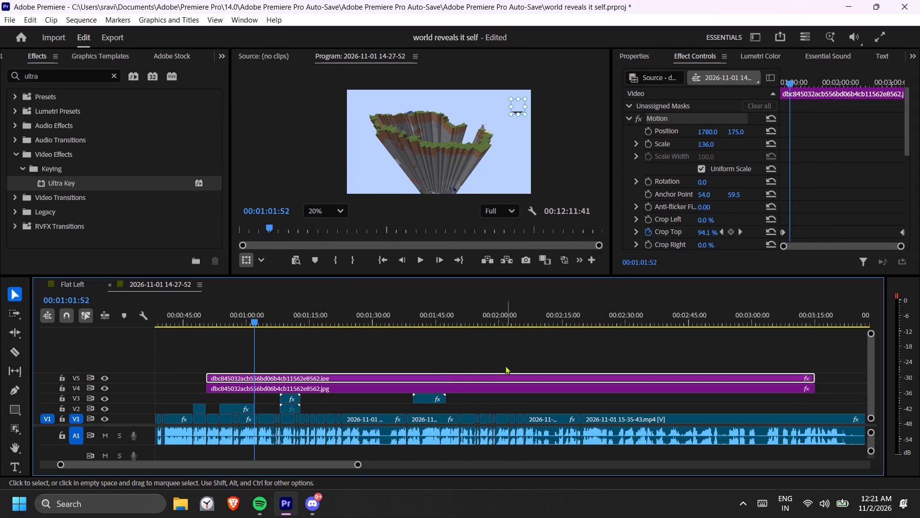
{"action": "scroll", "coordinate": [701, 194], "scroll_direction": "down", "scroll_amount": 15}
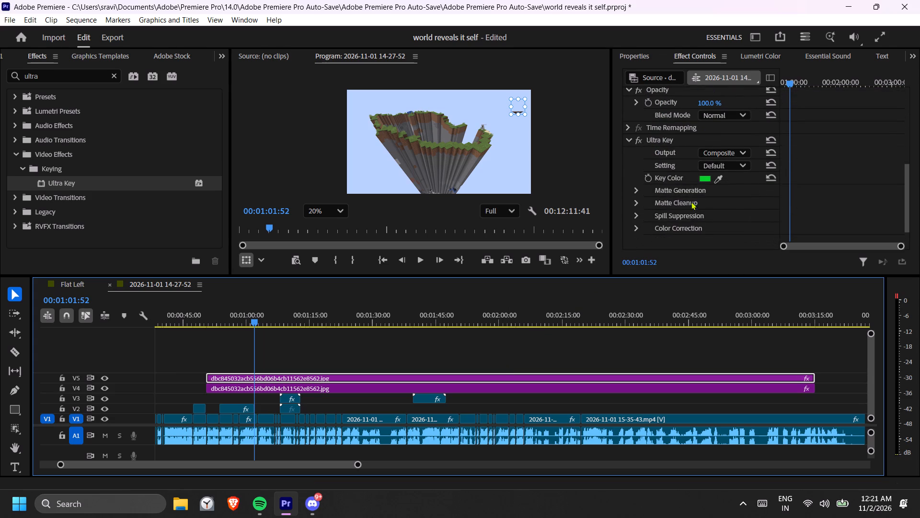
{"action": "scroll", "coordinate": [682, 189], "scroll_direction": "up", "scroll_amount": 4}
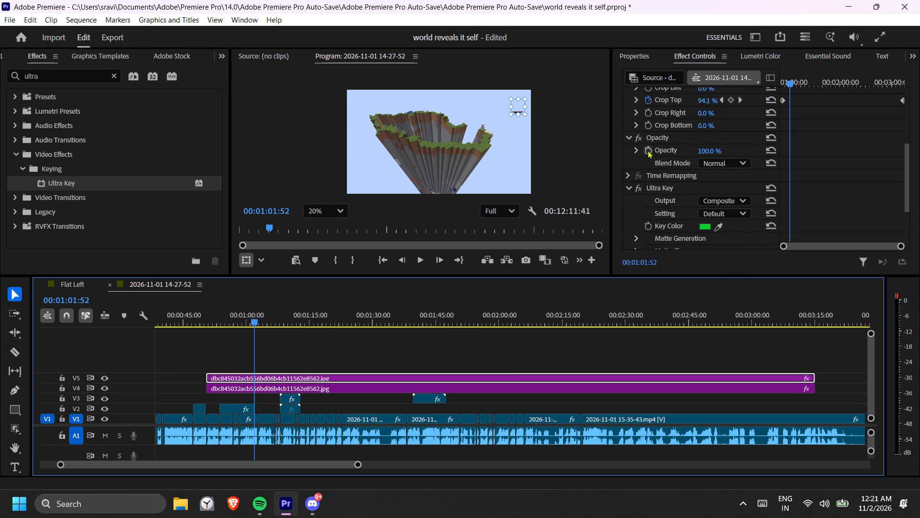
{"action": "left_click", "coordinate": [647, 150]}
{"action": "left_click_drag", "start_coordinate": [702, 148], "coordinate": [599, 165]}
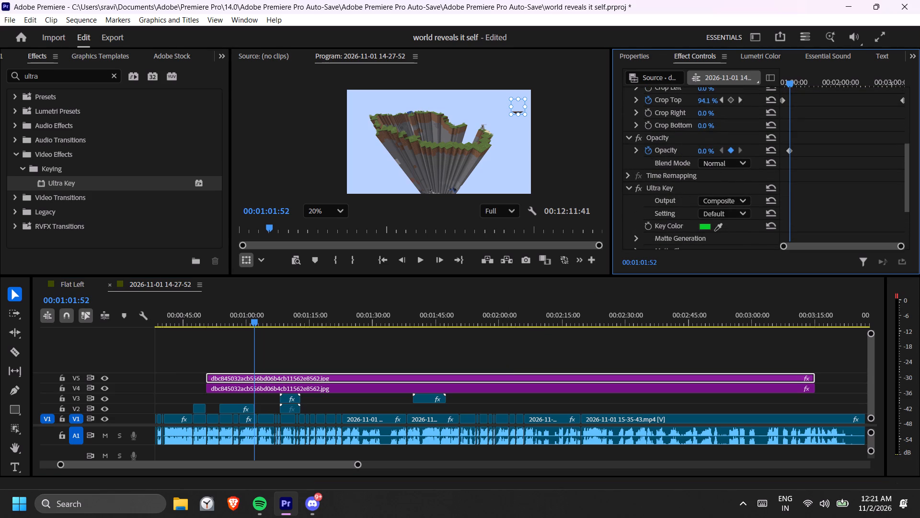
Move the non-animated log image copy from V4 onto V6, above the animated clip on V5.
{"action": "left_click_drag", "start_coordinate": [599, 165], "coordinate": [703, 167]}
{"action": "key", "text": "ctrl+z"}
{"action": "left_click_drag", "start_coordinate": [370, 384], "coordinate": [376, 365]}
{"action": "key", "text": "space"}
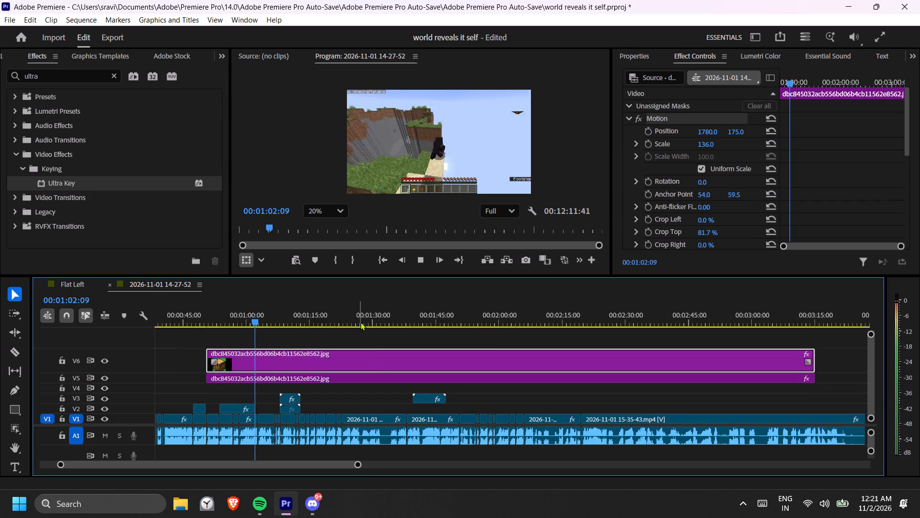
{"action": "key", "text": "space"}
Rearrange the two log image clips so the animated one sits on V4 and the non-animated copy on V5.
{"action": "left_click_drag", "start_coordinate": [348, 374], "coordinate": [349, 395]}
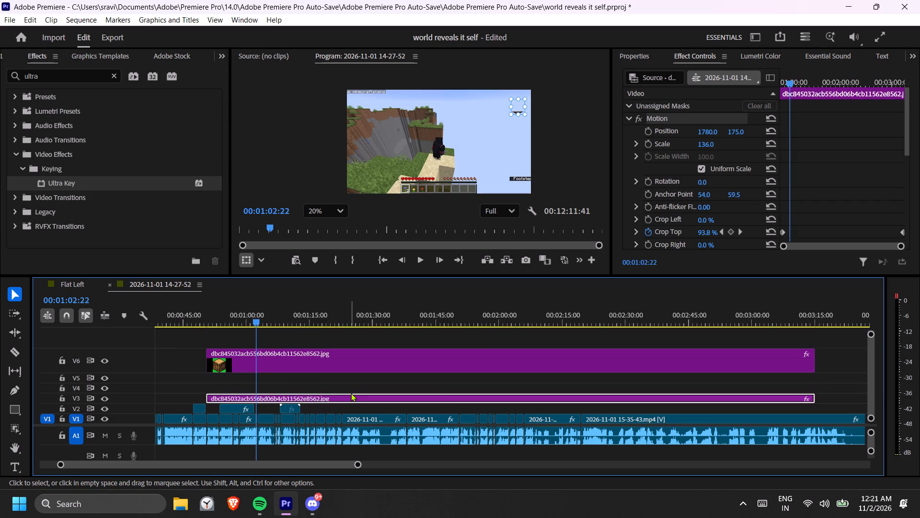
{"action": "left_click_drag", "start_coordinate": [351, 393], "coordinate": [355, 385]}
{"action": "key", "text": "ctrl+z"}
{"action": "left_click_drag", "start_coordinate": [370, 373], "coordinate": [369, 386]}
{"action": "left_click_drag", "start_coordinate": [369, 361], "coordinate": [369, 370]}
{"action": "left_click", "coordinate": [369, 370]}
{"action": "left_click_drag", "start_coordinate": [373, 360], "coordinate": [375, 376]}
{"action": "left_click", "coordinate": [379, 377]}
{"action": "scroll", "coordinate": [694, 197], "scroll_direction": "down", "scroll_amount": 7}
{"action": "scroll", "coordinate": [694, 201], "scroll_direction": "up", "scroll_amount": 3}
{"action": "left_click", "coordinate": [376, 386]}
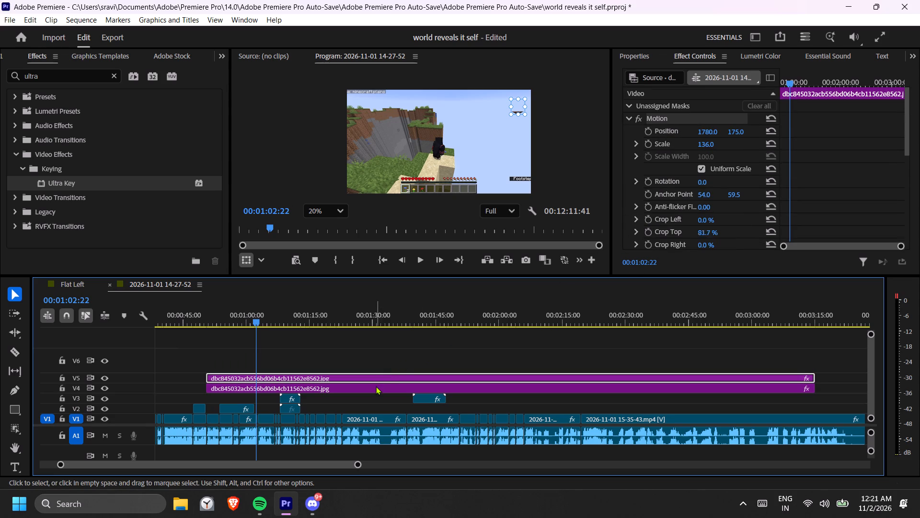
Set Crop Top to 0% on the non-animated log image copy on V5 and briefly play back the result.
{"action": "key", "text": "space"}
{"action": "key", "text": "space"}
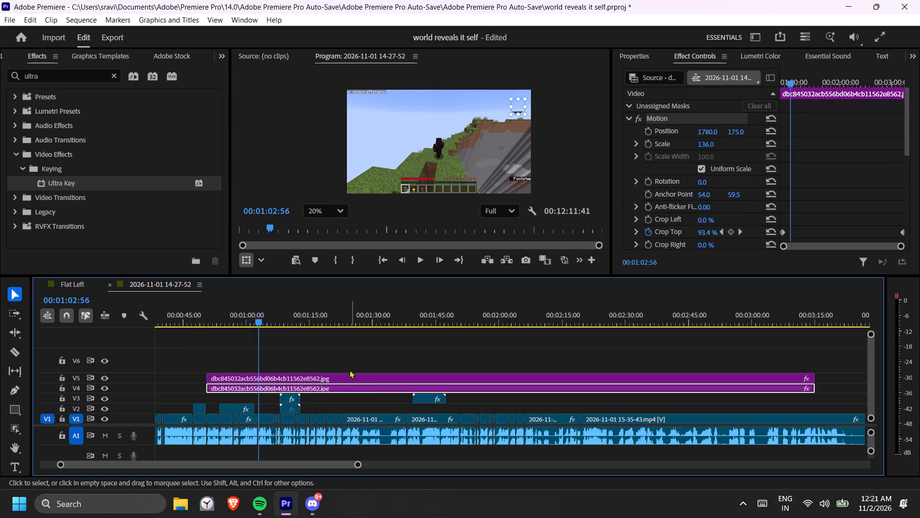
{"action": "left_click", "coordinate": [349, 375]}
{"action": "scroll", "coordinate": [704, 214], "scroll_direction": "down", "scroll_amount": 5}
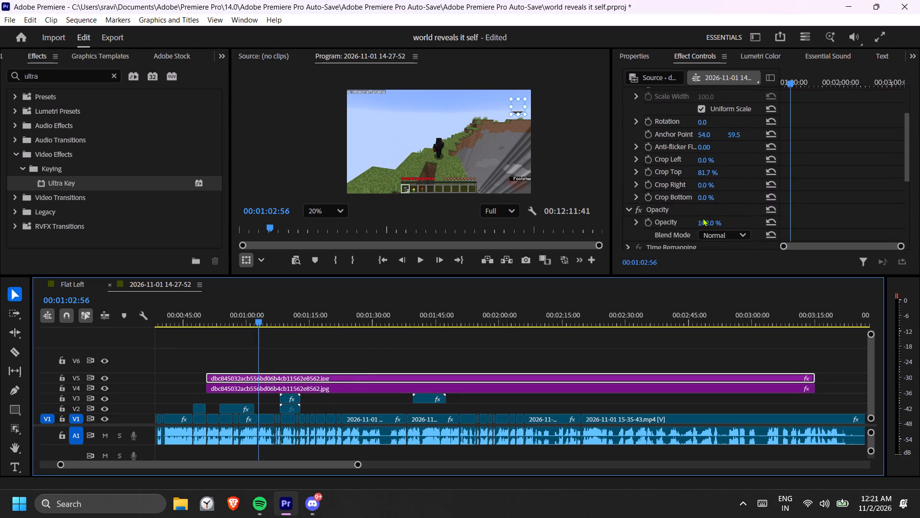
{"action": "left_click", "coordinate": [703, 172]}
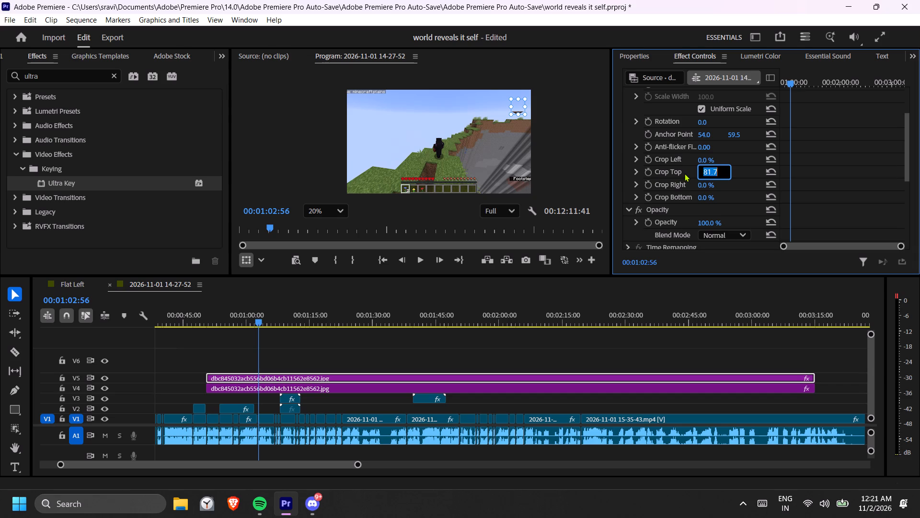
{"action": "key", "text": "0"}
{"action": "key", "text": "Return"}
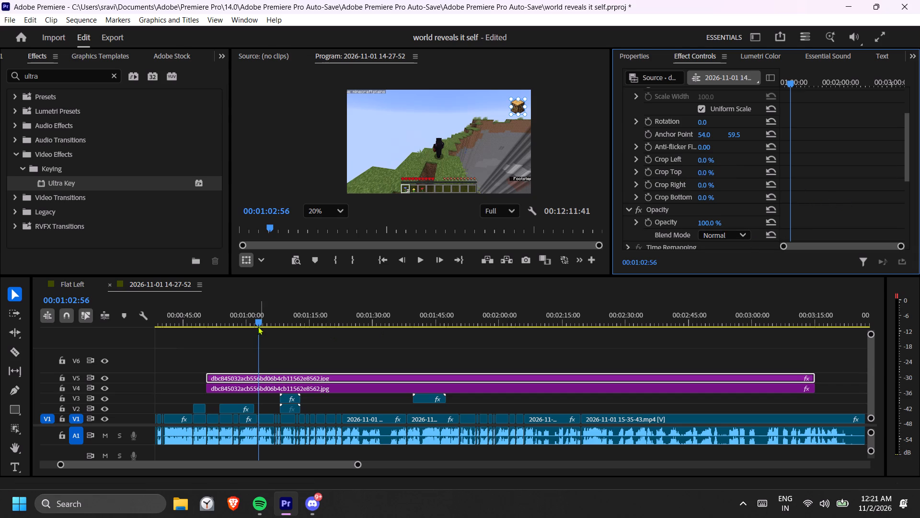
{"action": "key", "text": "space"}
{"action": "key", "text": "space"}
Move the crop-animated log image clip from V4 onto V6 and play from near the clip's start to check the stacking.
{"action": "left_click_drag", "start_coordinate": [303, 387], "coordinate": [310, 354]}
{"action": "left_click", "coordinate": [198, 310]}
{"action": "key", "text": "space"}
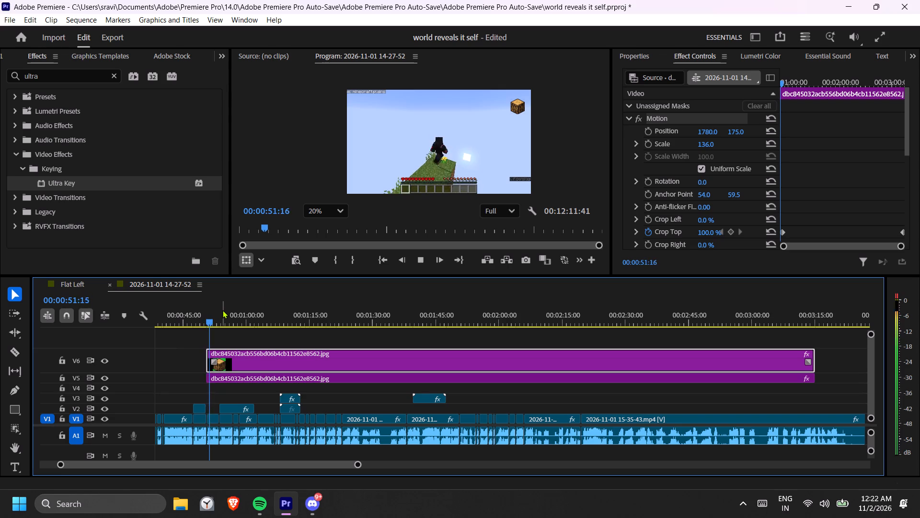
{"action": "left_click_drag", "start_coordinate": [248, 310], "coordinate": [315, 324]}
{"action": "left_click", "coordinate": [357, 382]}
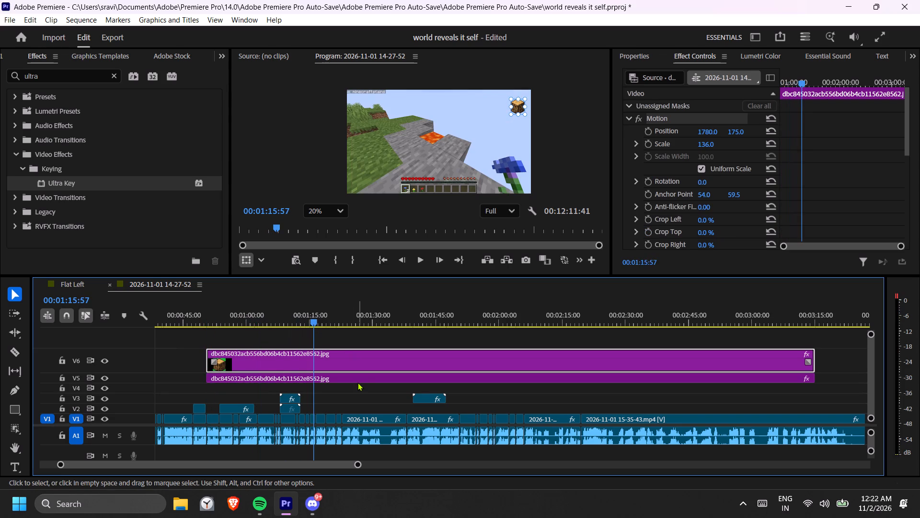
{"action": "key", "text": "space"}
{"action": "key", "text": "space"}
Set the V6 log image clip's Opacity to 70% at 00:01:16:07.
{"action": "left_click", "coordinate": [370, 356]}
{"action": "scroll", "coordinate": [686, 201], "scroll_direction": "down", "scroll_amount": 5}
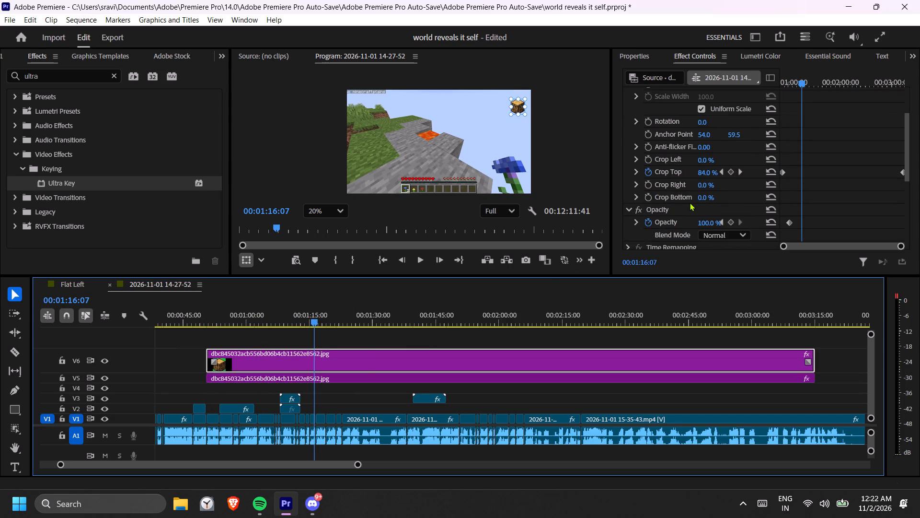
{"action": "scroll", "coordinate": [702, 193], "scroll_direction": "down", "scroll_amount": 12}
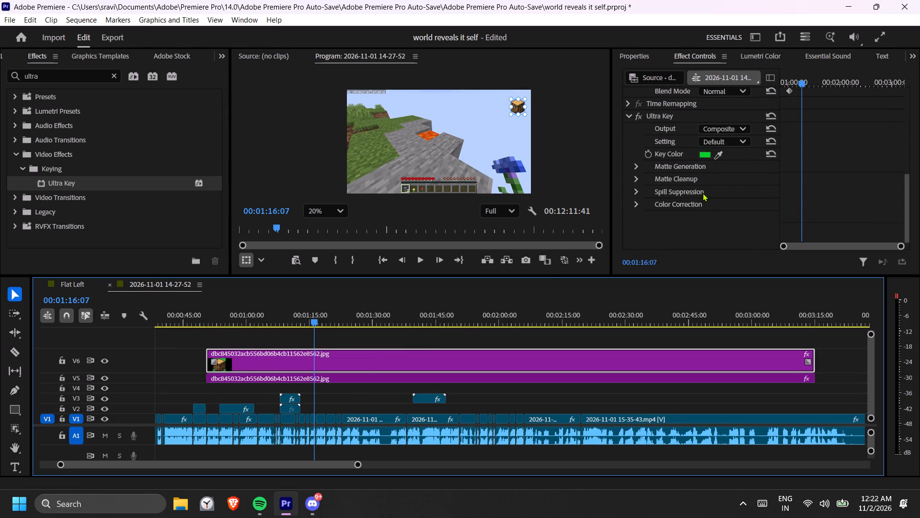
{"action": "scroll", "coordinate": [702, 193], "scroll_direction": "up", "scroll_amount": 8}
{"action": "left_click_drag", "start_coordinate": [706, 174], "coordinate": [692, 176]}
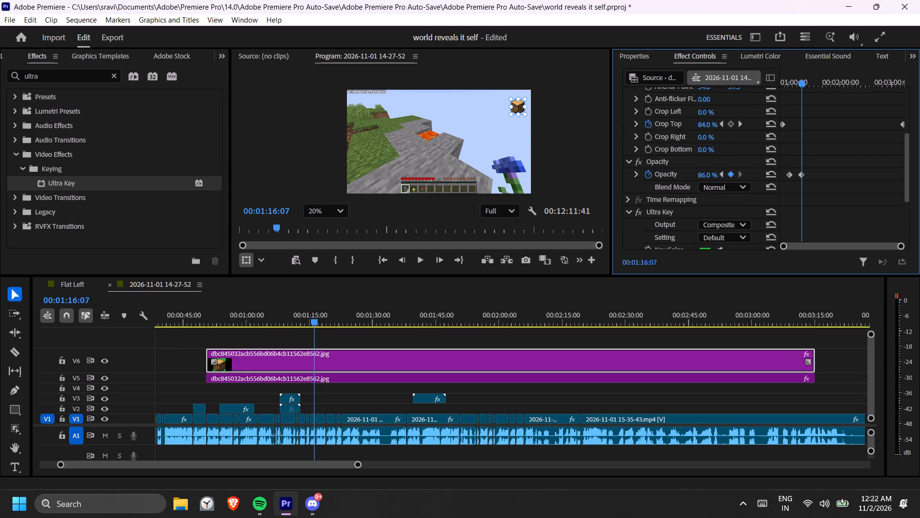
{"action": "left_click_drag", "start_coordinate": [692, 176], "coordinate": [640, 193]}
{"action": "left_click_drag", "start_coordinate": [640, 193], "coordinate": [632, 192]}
Toggle the visibility of tracks V6 and V5 at 00:01:15:06 and play briefly to compare the two log image layers.
{"action": "left_click_drag", "start_coordinate": [321, 318], "coordinate": [311, 319]}
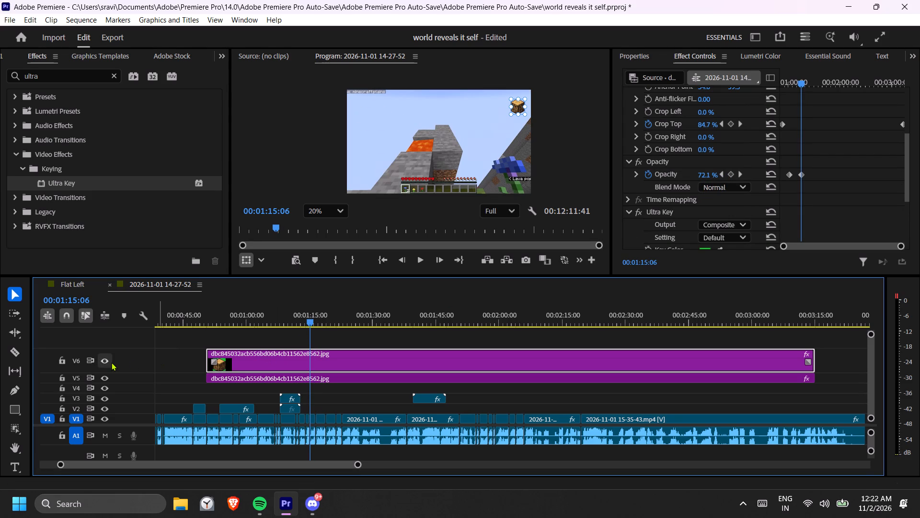
{"action": "triple_click", "coordinate": [108, 362]}
{"action": "left_click", "coordinate": [108, 362]}
{"action": "double_click", "coordinate": [108, 362]}
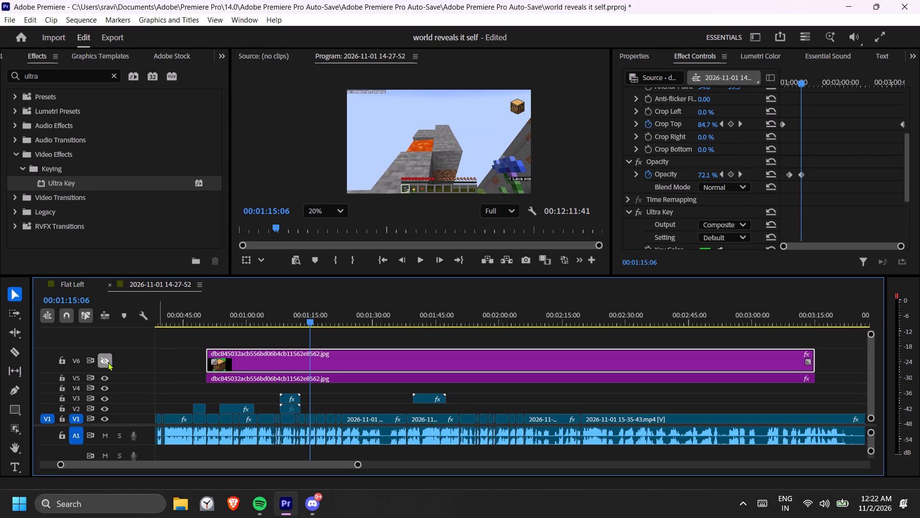
{"action": "left_click", "coordinate": [108, 362]}
{"action": "left_click", "coordinate": [108, 362]}
{"action": "left_click", "coordinate": [106, 379]}
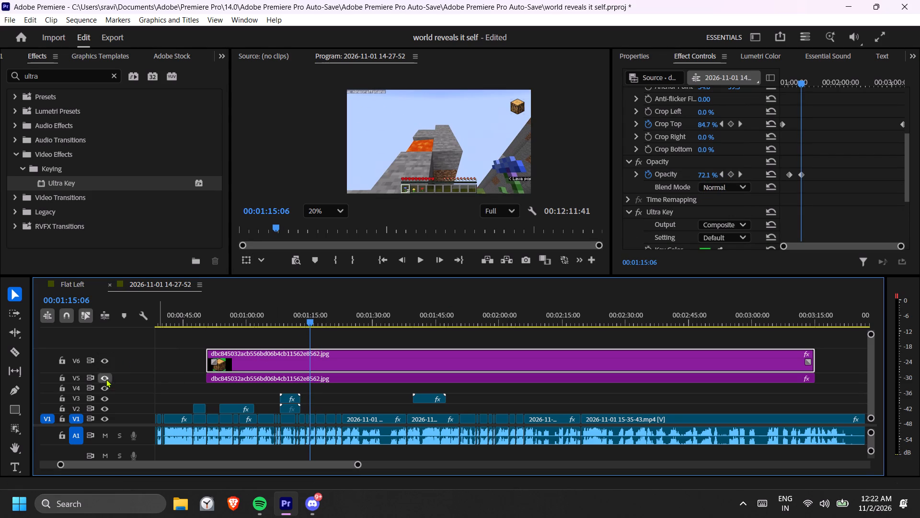
{"action": "left_click", "coordinate": [106, 376]}
{"action": "left_click", "coordinate": [106, 376]}
{"action": "left_click", "coordinate": [106, 376]}
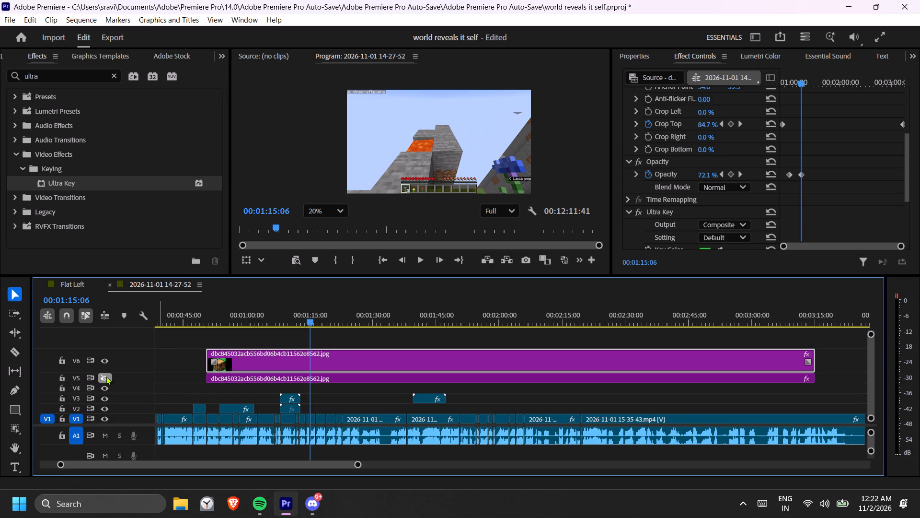
{"action": "left_click", "coordinate": [106, 376]}
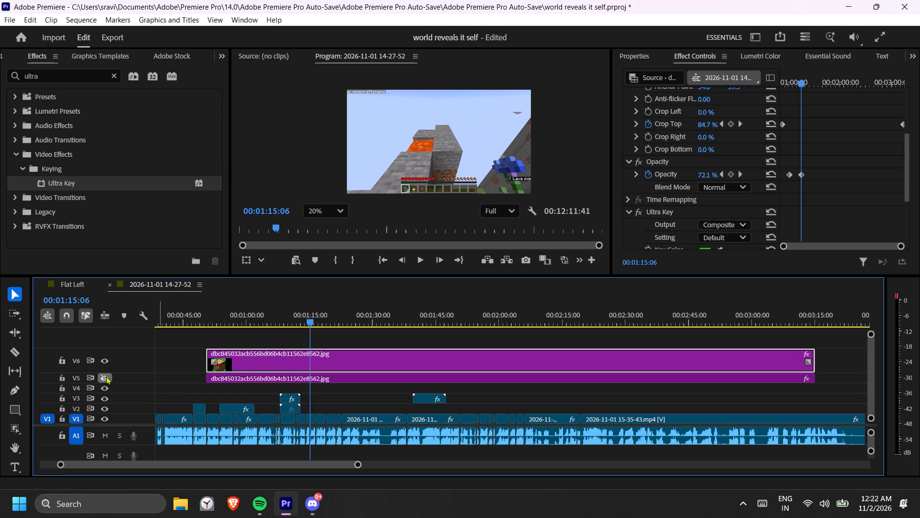
{"action": "left_click", "coordinate": [106, 376]}
{"action": "key", "text": "space"}
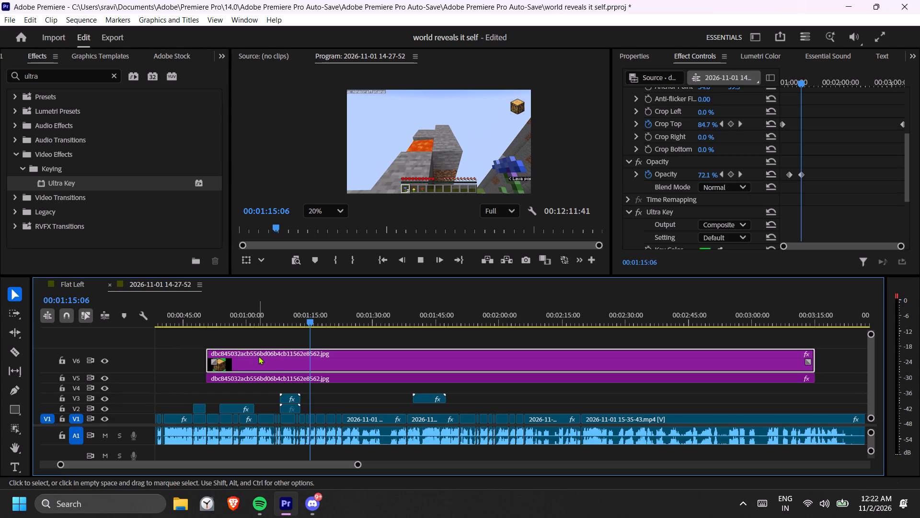
{"action": "key", "text": "space"}
{"action": "key", "text": "space"}
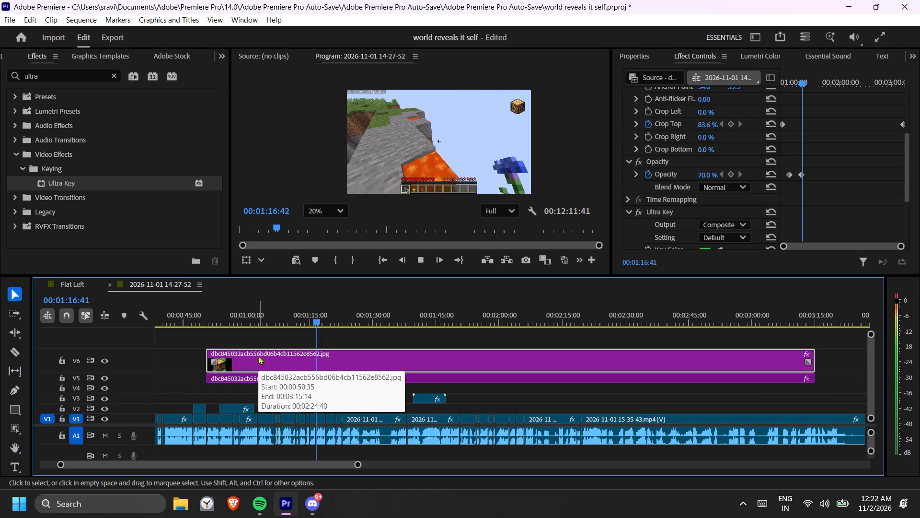
{"action": "key", "text": "space"}
Undo the layering, opacity and duplication edits back to the single crop-animated log image clip on V5.
{"action": "key", "text": "ctrl+z"}
{"action": "key", "text": "ctrl+z"}
{"action": "key", "text": "ctrl+z"}
{"action": "key", "text": "ctrl+z"}
{"action": "key", "text": "ctrl+z"}
{"action": "key", "text": "ctrl+z"}
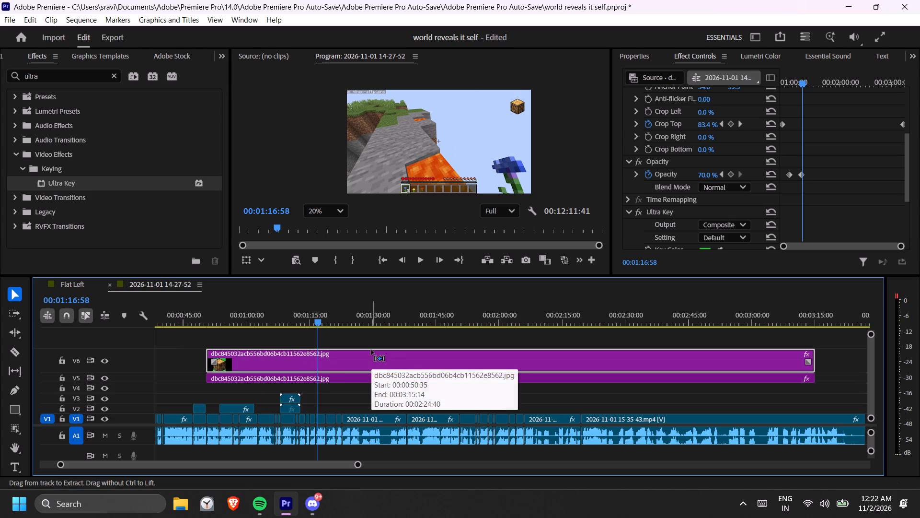
{"action": "key", "text": "ctrl+z"}
{"action": "key", "text": "ctrl+z"}
{"action": "key", "text": "ctrl+z"}
{"action": "key", "text": "ctrl+z"}
{"action": "key", "text": "ctrl+z"}
{"action": "key", "text": "ctrl+z"}
{"action": "key", "text": "ctrl+z"}
{"action": "key", "text": "ctrl+z"}
{"action": "key", "text": "ctrl+z"}
{"action": "key", "text": "ctrl+z"}
{"action": "key", "text": "ctrl+z"}
{"action": "key", "text": "ctrl+z"}
{"action": "key", "text": "ctrl+z"}
{"action": "key", "text": "ctrl+z"}
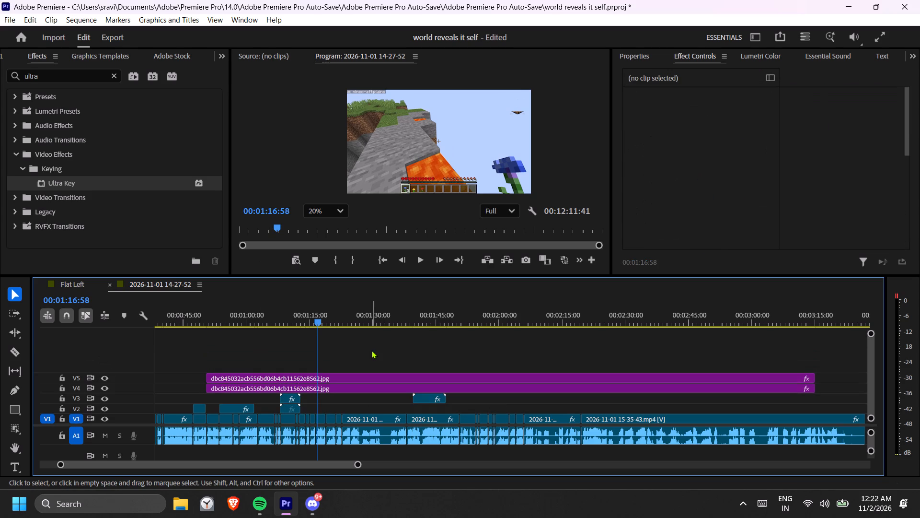
{"action": "key", "text": "ctrl+z"}
{"action": "key", "text": "ctrl+z"}
{"action": "key", "text": "ctrl+z"}
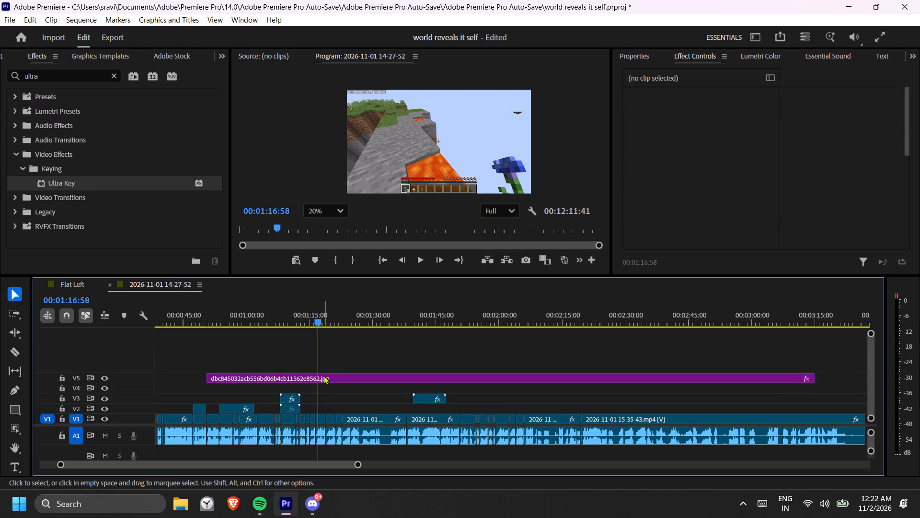
Duplicate the log image clip from V5 onto track V6, keeping the same start time.
{"action": "left_click", "coordinate": [323, 377]}
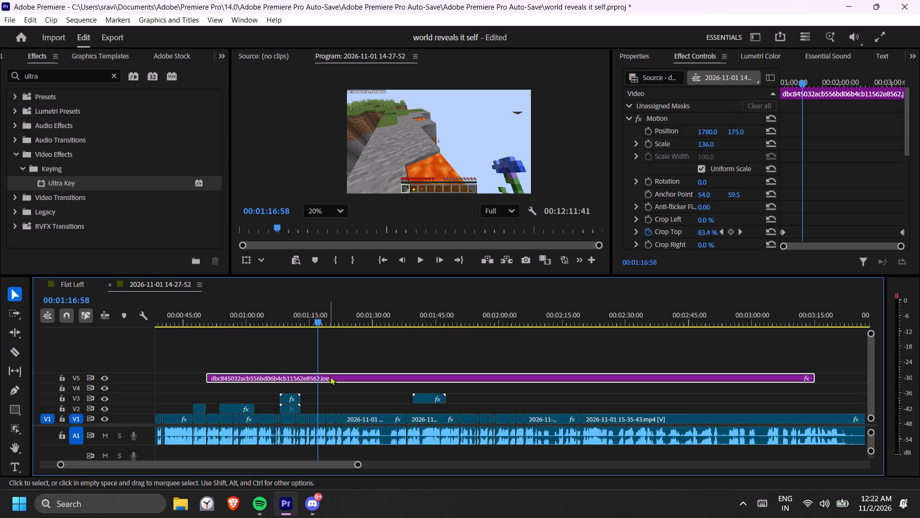
{"action": "left_click_drag", "start_coordinate": [332, 377], "coordinate": [336, 371], "text": "ctrl"}
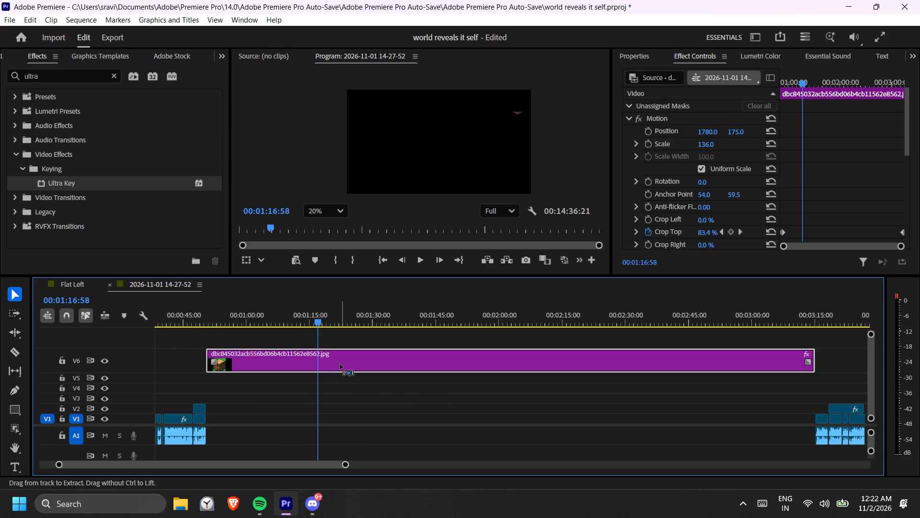
{"action": "key", "text": "ctrl+z"}
{"action": "left_click_drag", "start_coordinate": [329, 379], "coordinate": [335, 365], "text": "alt"}
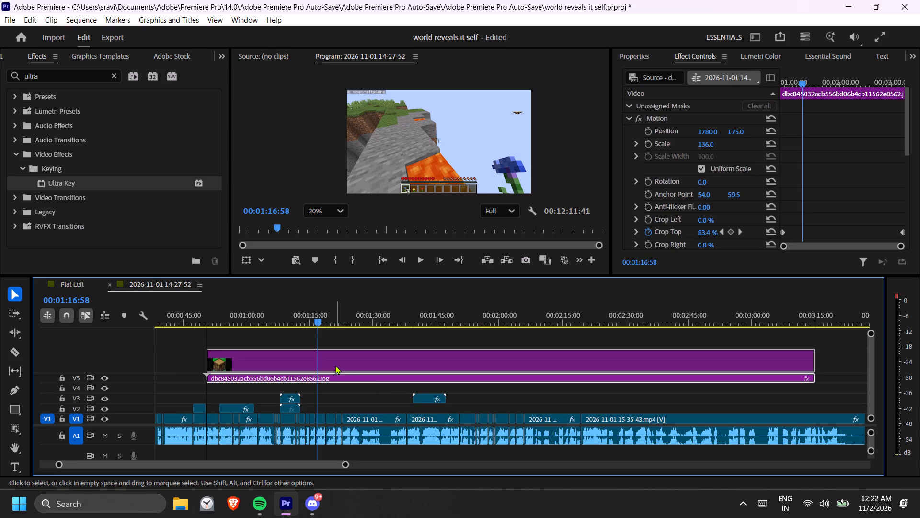
{"action": "left_click", "coordinate": [336, 365]}
Turn off Crop Top animation on the V6 log image copy, deleting its keyframes, and set Crop Top to 0%.
{"action": "left_click", "coordinate": [650, 231]}
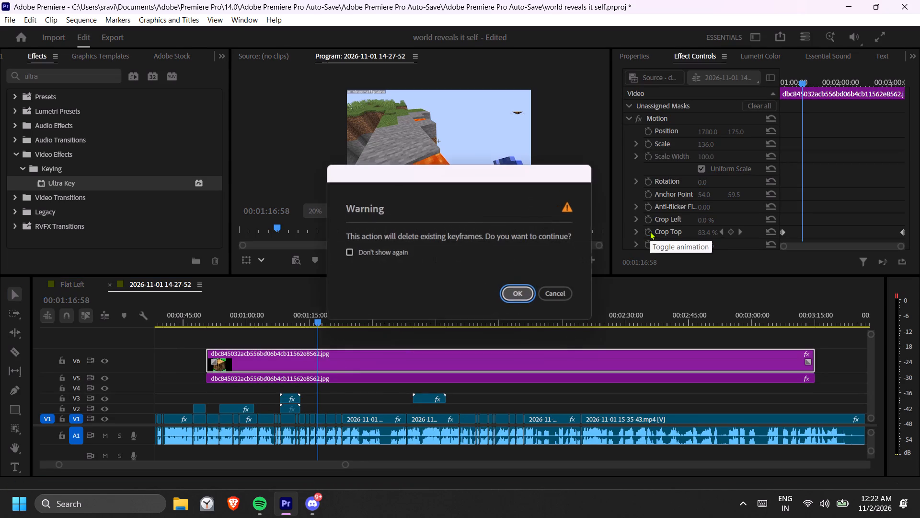
{"action": "left_click", "coordinate": [513, 294]}
{"action": "scroll", "coordinate": [709, 211], "scroll_direction": "down", "scroll_amount": 3}
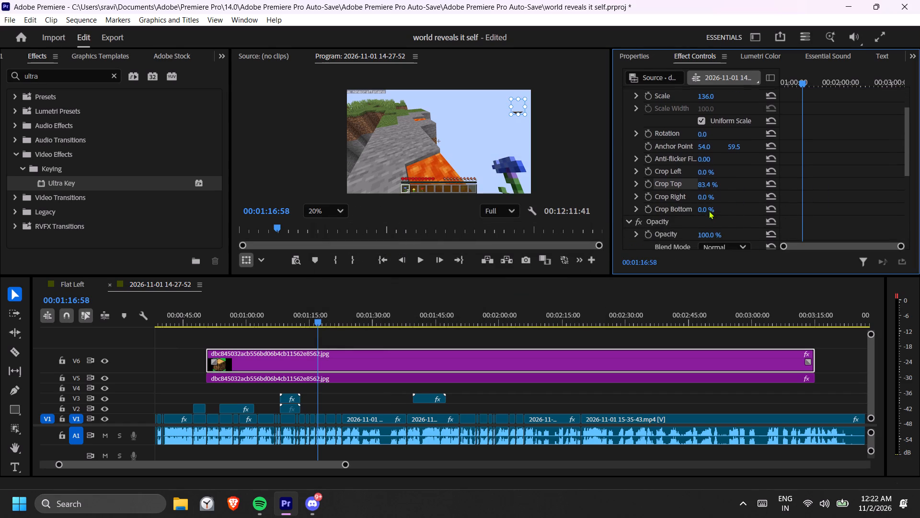
{"action": "scroll", "coordinate": [709, 211], "scroll_direction": "down", "scroll_amount": 1}
{"action": "left_click", "coordinate": [705, 184]}
{"action": "key", "text": "0"}
{"action": "key", "text": "Return"}
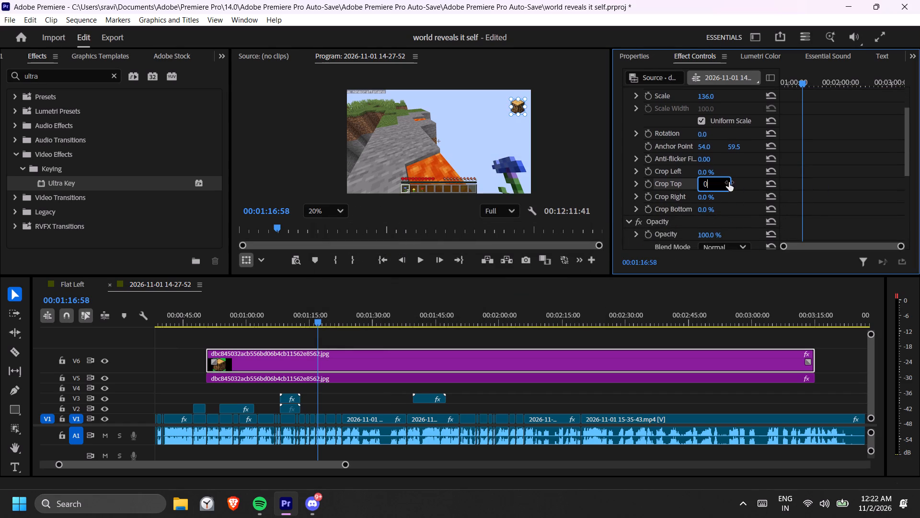
Enable Opacity keyframing on the V6 log image copy at 00:01:16:58 and set that keyframe to 75%.
{"action": "scroll", "coordinate": [684, 195], "scroll_direction": "down", "scroll_amount": 12}
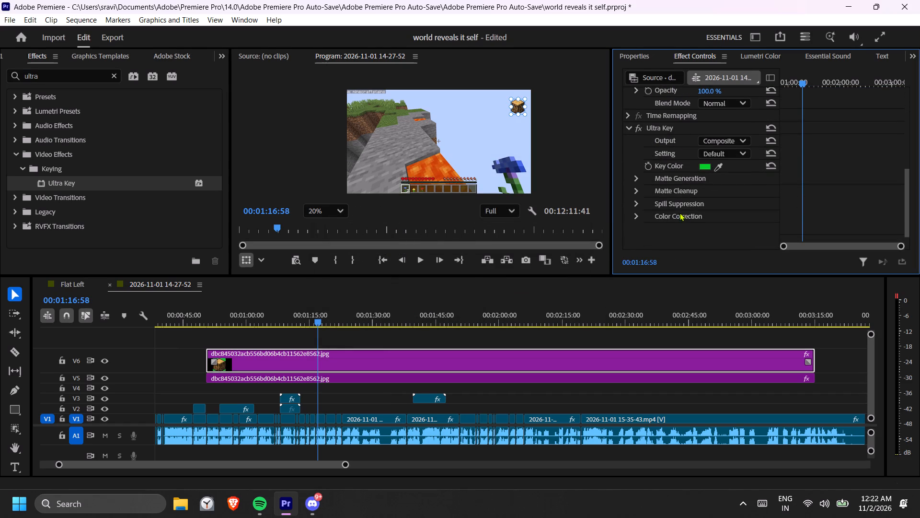
{"action": "scroll", "coordinate": [665, 156], "scroll_direction": "up", "scroll_amount": 4}
{"action": "left_click", "coordinate": [645, 140]}
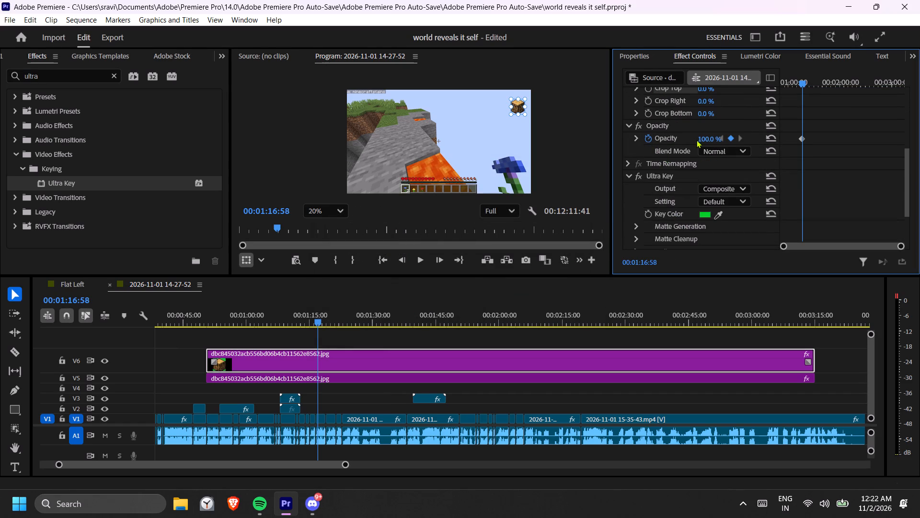
{"action": "left_click_drag", "start_coordinate": [706, 135], "coordinate": [680, 138]}
{"action": "left_click", "coordinate": [709, 139]}
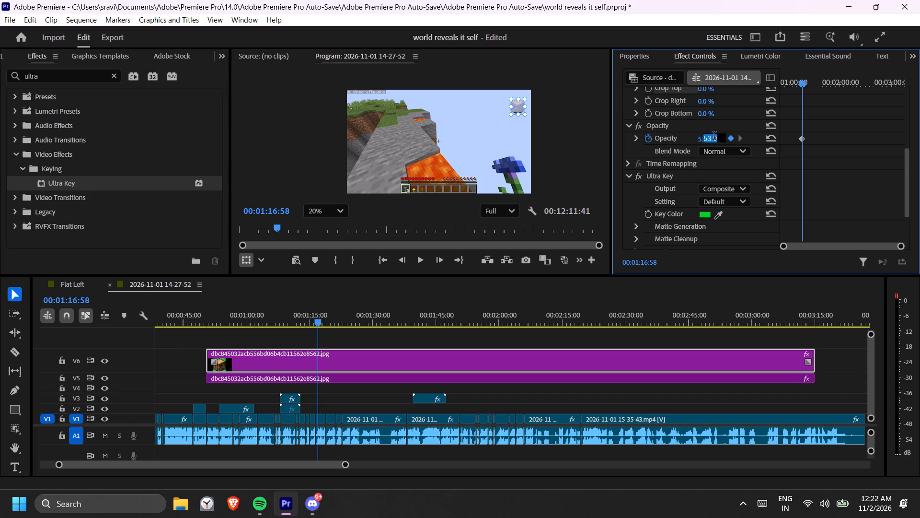
{"action": "type", "text": "75"}
{"action": "key", "text": "Return"}
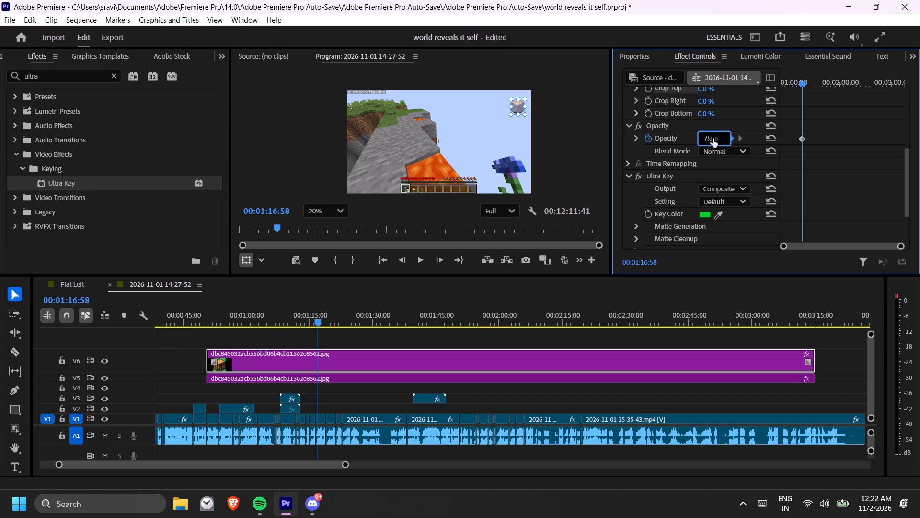
Play back and scrub the layered log image overlay from its start to about 00:02:27 to check the reveal.
{"action": "left_click", "coordinate": [205, 313]}
{"action": "key", "text": "space"}
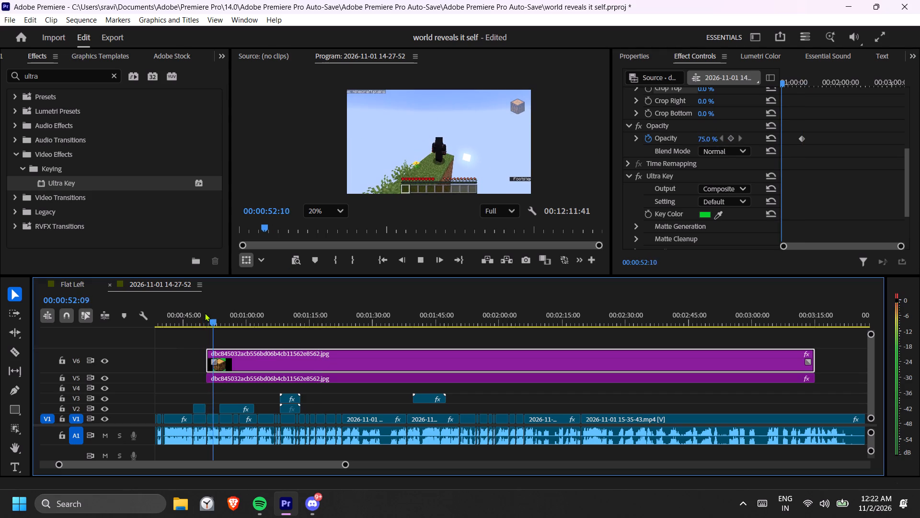
{"action": "left_click_drag", "start_coordinate": [251, 315], "coordinate": [296, 321]}
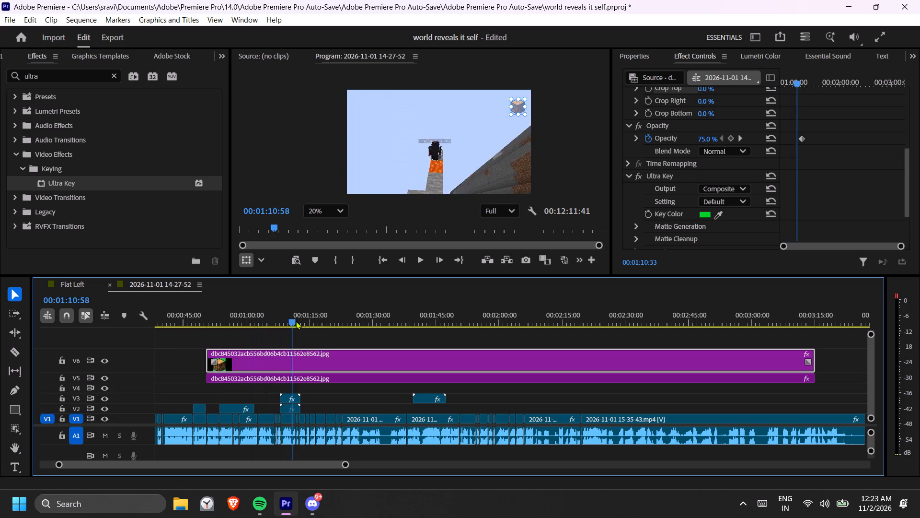
{"action": "left_click_drag", "start_coordinate": [296, 321], "coordinate": [309, 323]}
{"action": "key", "text": "space"}
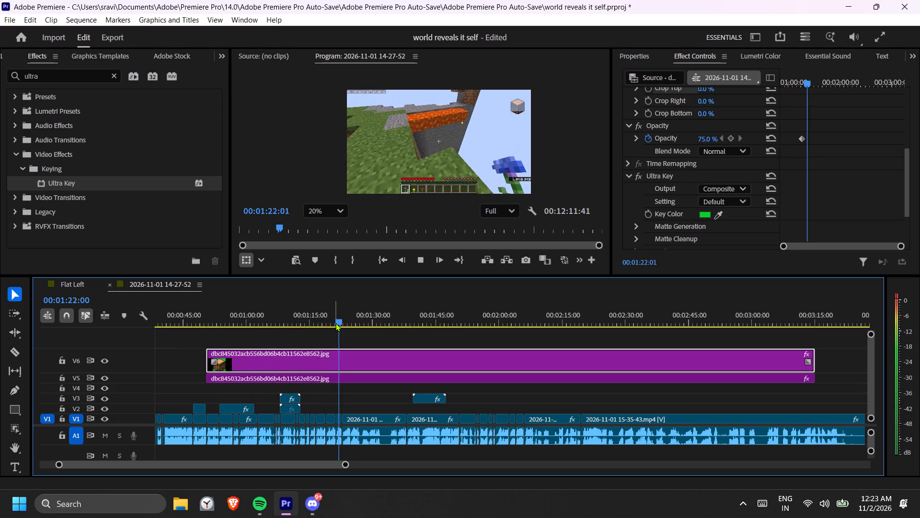
{"action": "left_click_drag", "start_coordinate": [345, 322], "coordinate": [531, 318]}
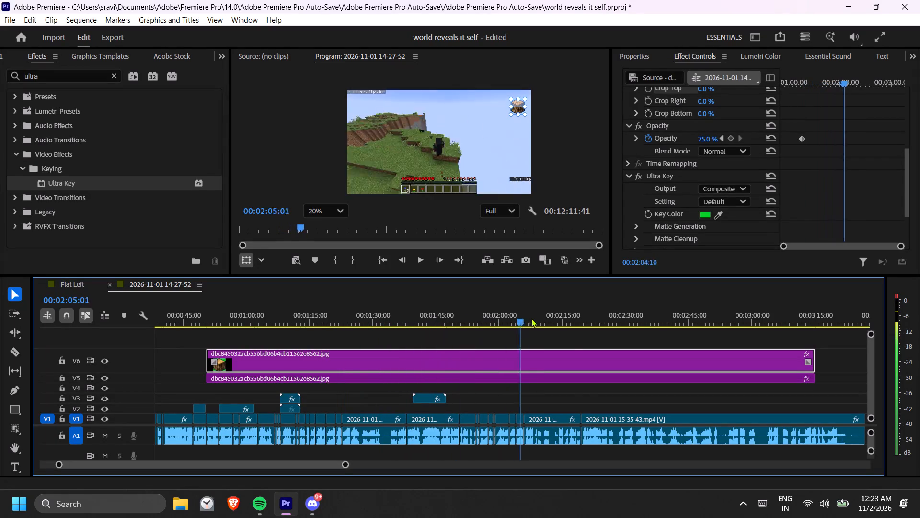
{"action": "left_click_drag", "start_coordinate": [531, 318], "coordinate": [600, 315]}
{"action": "key", "text": "space"}
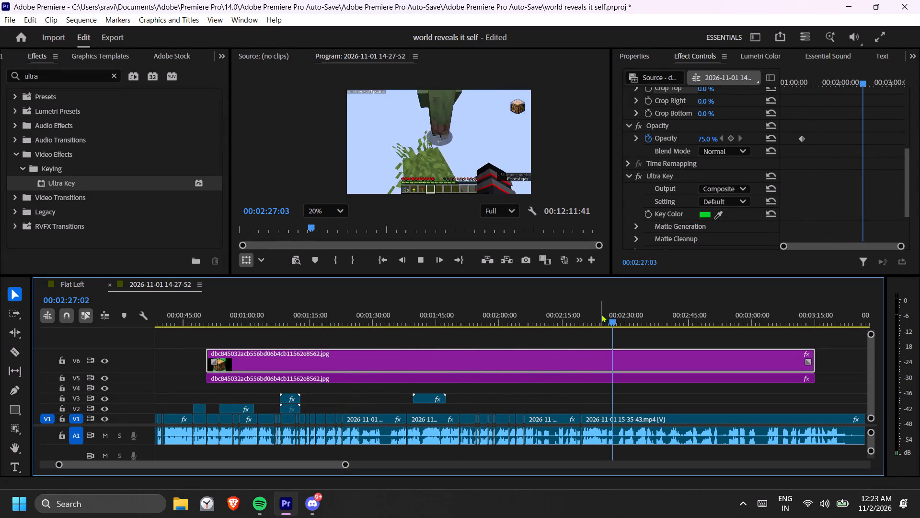
{"action": "key", "text": "space"}
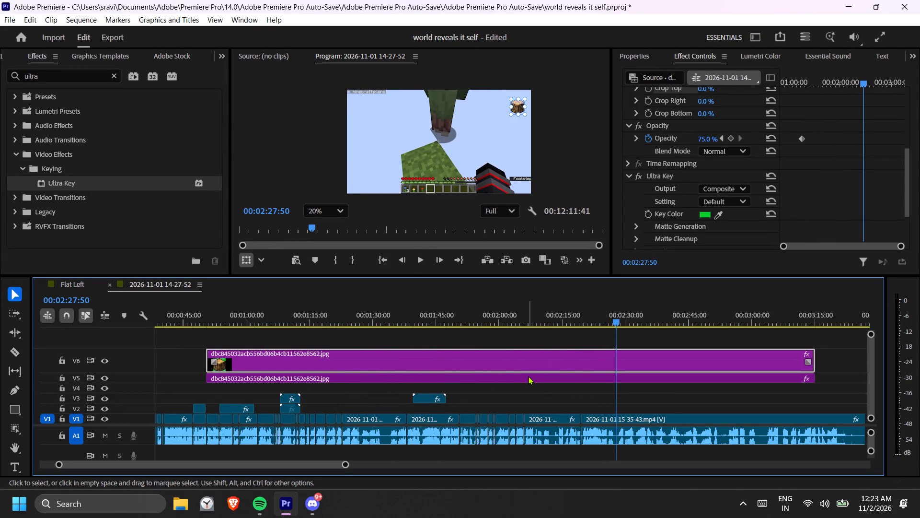
Set the Scale of the V6 log image copy to 90.
{"action": "left_click", "coordinate": [528, 376], "text": "ctrl"}
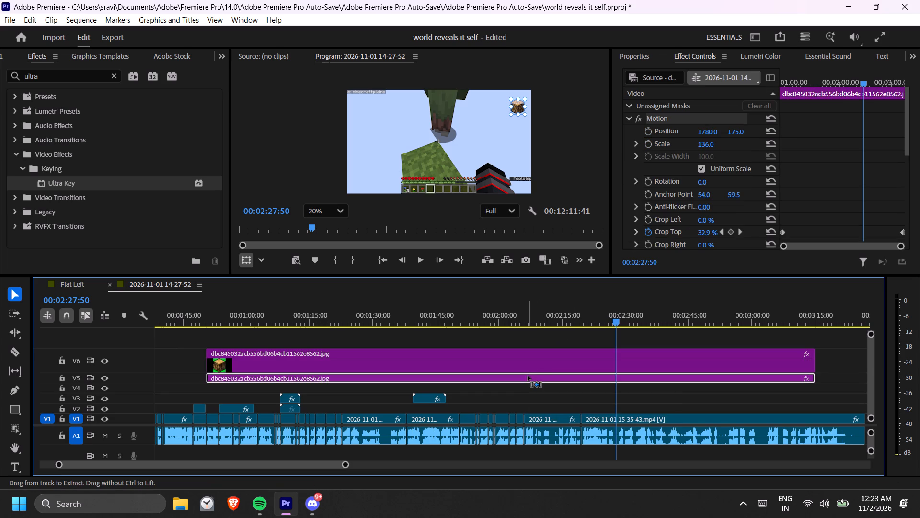
{"action": "left_click", "coordinate": [534, 363], "text": "shift"}
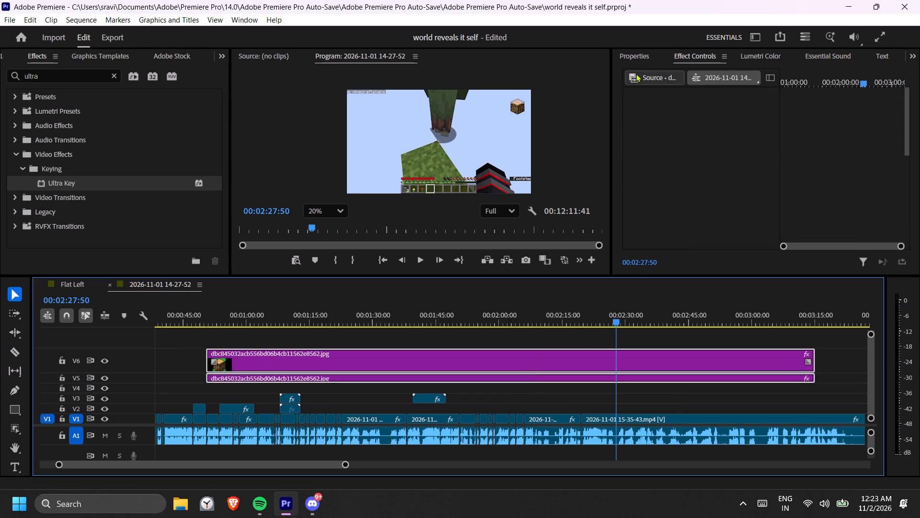
{"action": "left_click", "coordinate": [635, 59]}
{"action": "left_click", "coordinate": [670, 58]}
{"action": "left_click", "coordinate": [743, 58]}
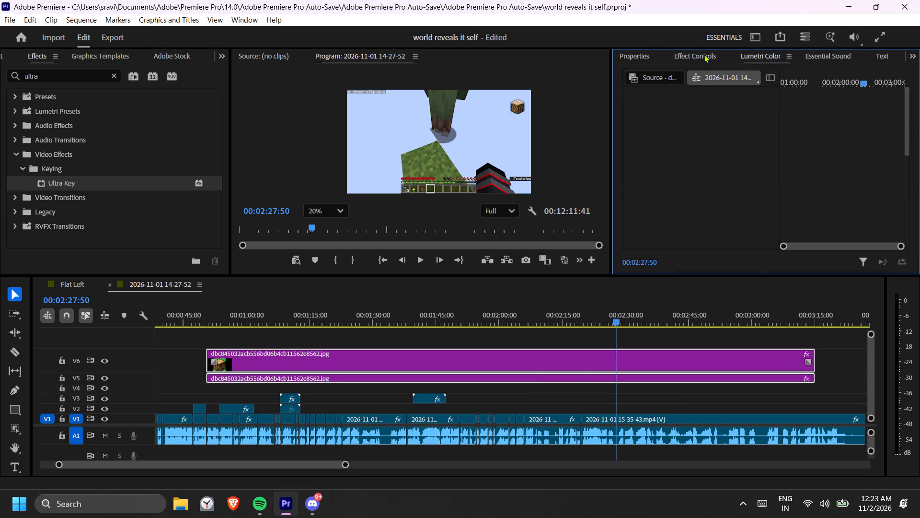
{"action": "left_click", "coordinate": [704, 54]}
{"action": "key", "text": "t"}
{"action": "left_click", "coordinate": [576, 339]}
{"action": "left_click", "coordinate": [561, 357]}
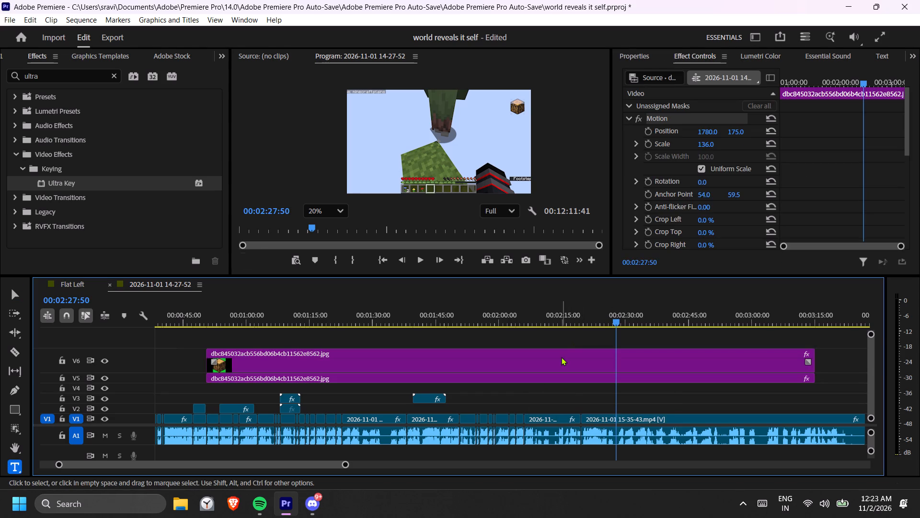
{"action": "left_click_drag", "start_coordinate": [705, 146], "coordinate": [697, 160]}
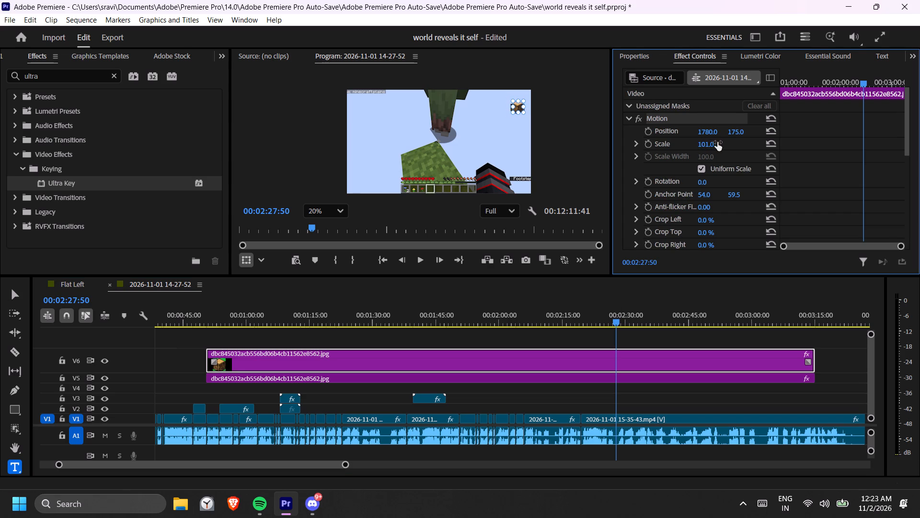
{"action": "left_click", "coordinate": [712, 142]}
{"action": "type", "text": "90"}
{"action": "key", "text": "Return"}
Set the Scale of the V5 log image clip to 90 to match the copy above it.
{"action": "left_click", "coordinate": [501, 374]}
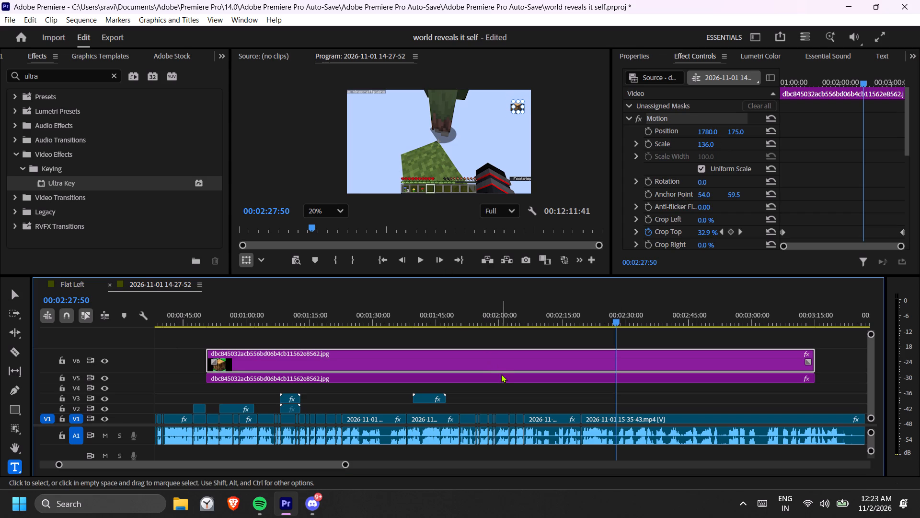
{"action": "left_click", "coordinate": [709, 144]}
{"action": "type", "text": "90"}
{"action": "key", "text": "Return"}
Play back the opening seconds of the resized log image overlay and return to its start at 00:00:51:03.
{"action": "left_click", "coordinate": [213, 322]}
{"action": "key", "text": "space"}
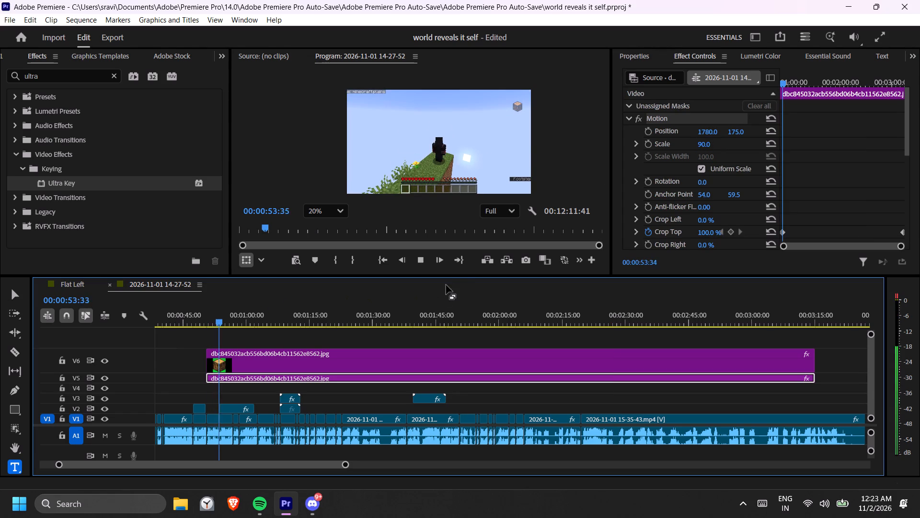
{"action": "left_click_drag", "start_coordinate": [454, 276], "coordinate": [462, 384]}
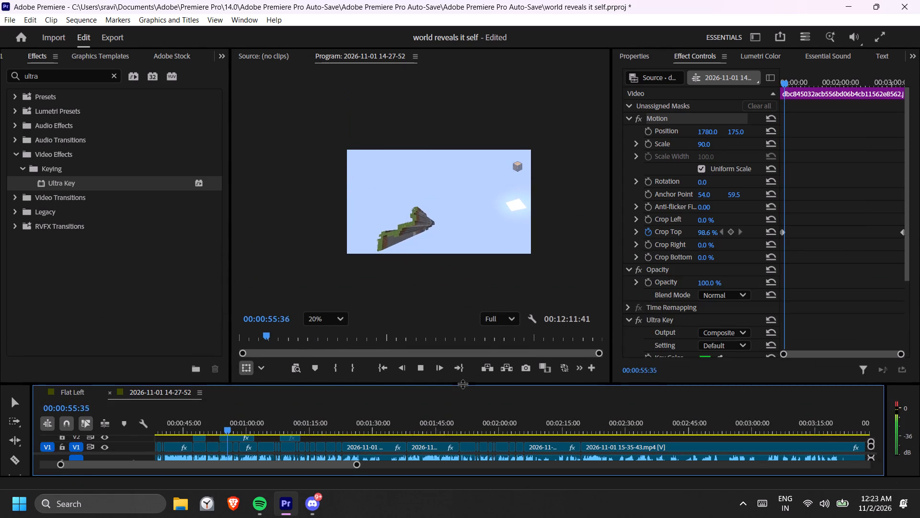
{"action": "left_click_drag", "start_coordinate": [462, 384], "coordinate": [480, 277]}
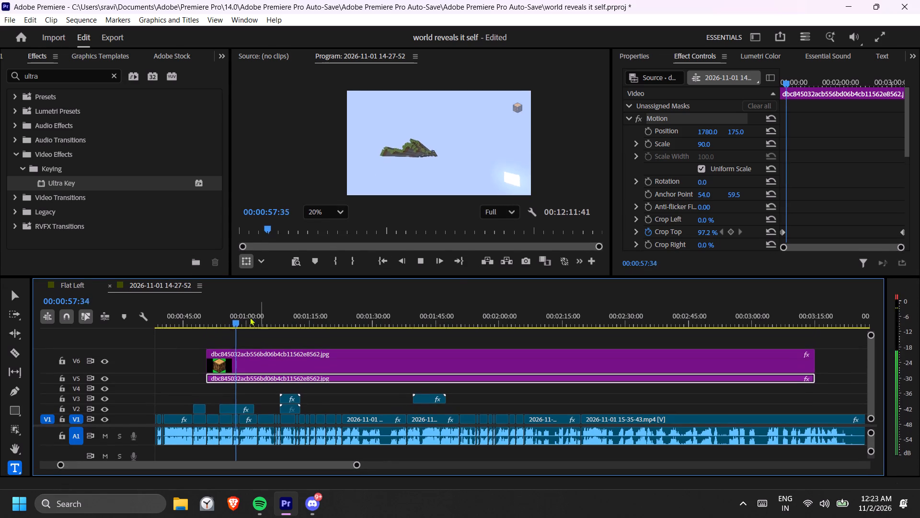
{"action": "left_click", "coordinate": [425, 260]}
{"action": "left_click_drag", "start_coordinate": [218, 310], "coordinate": [210, 312]}
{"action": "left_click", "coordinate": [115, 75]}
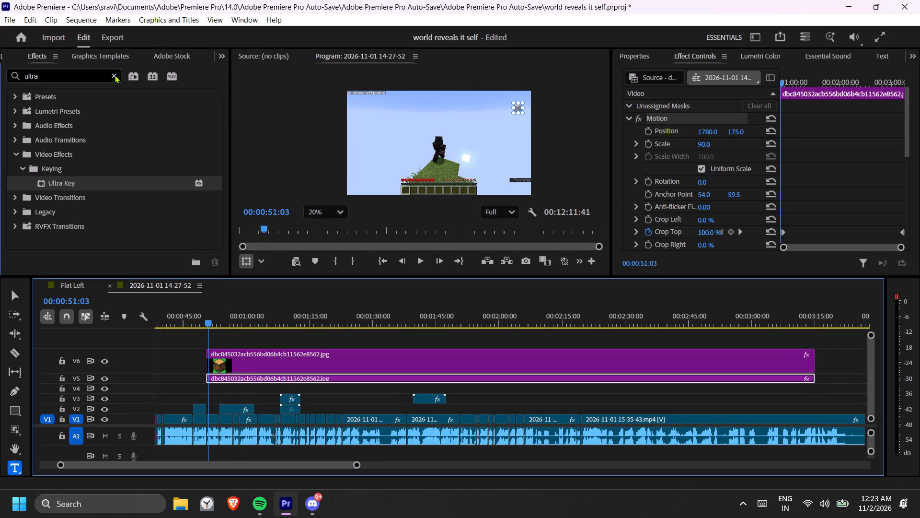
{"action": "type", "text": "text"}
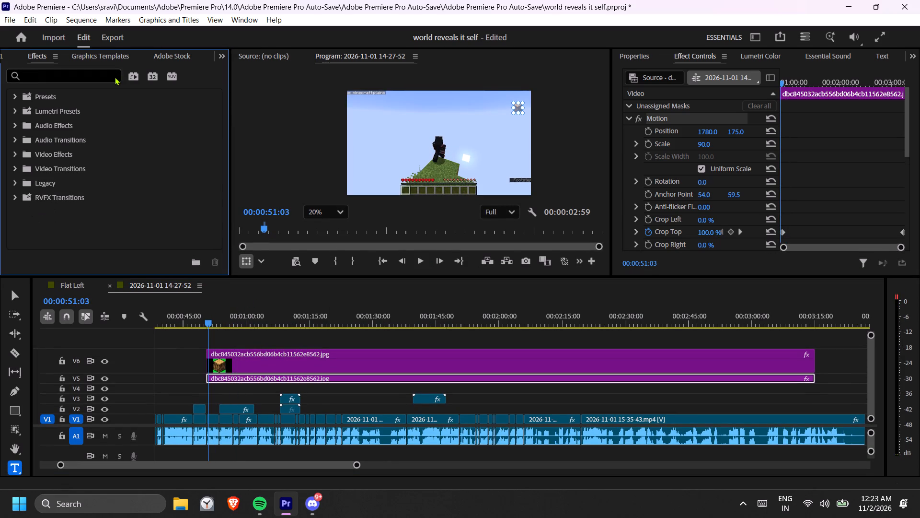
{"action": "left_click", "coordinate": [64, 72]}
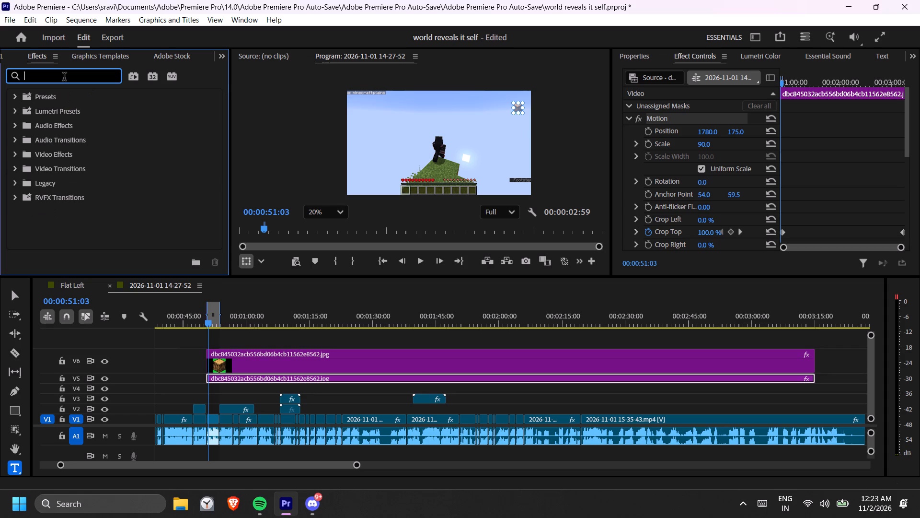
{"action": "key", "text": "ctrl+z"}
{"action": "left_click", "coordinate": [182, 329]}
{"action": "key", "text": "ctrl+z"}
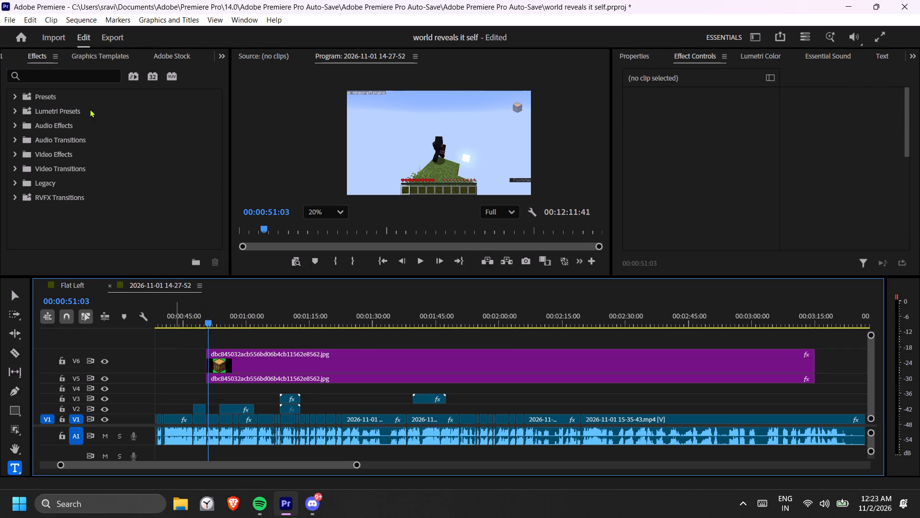
Search the effects for "text" and locate the short left-slide presets under TRANSITION TEXT SLID.
{"action": "left_click", "coordinate": [89, 78]}
{"action": "type", "text": "text"}
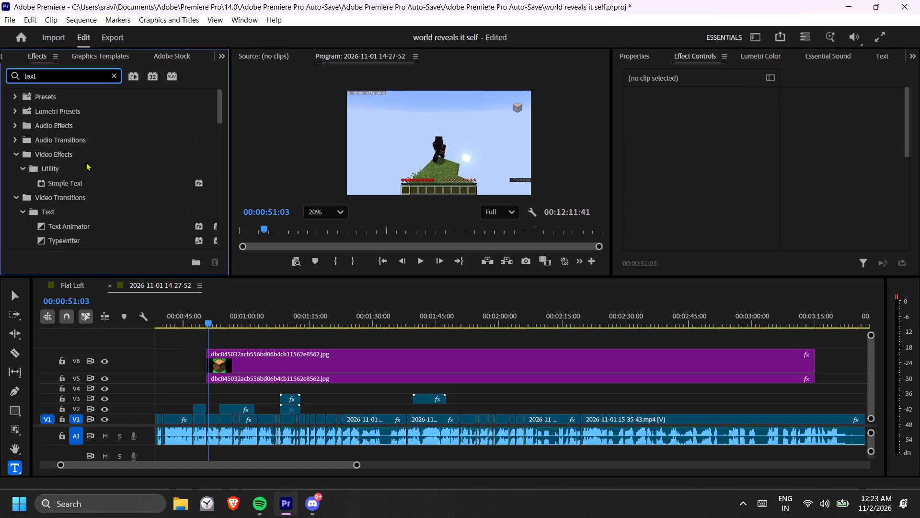
{"action": "scroll", "coordinate": [87, 173], "scroll_direction": "down", "scroll_amount": 12}
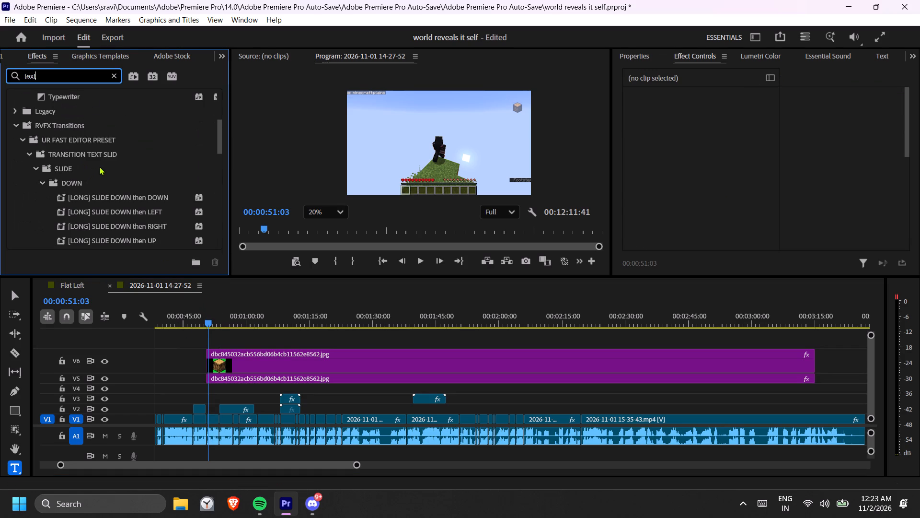
{"action": "scroll", "coordinate": [108, 168], "scroll_direction": "down", "scroll_amount": 6}
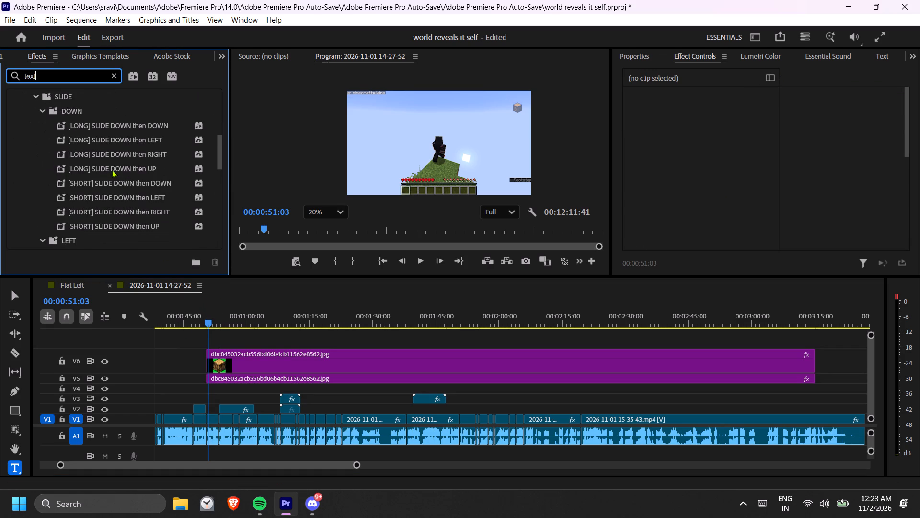
{"action": "scroll", "coordinate": [112, 169], "scroll_direction": "down", "scroll_amount": 9}
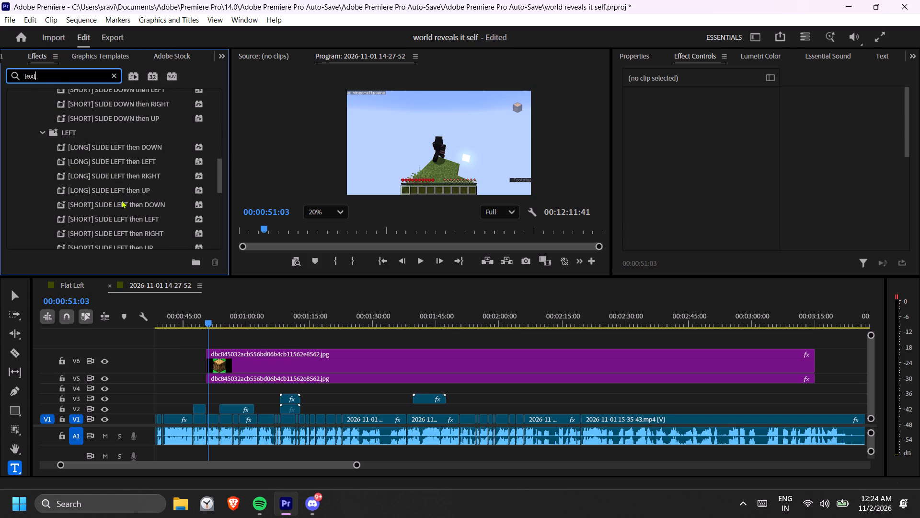
{"action": "scroll", "coordinate": [121, 202], "scroll_direction": "down", "scroll_amount": 5}
{"action": "scroll", "coordinate": [121, 201], "scroll_direction": "up", "scroll_amount": 3}
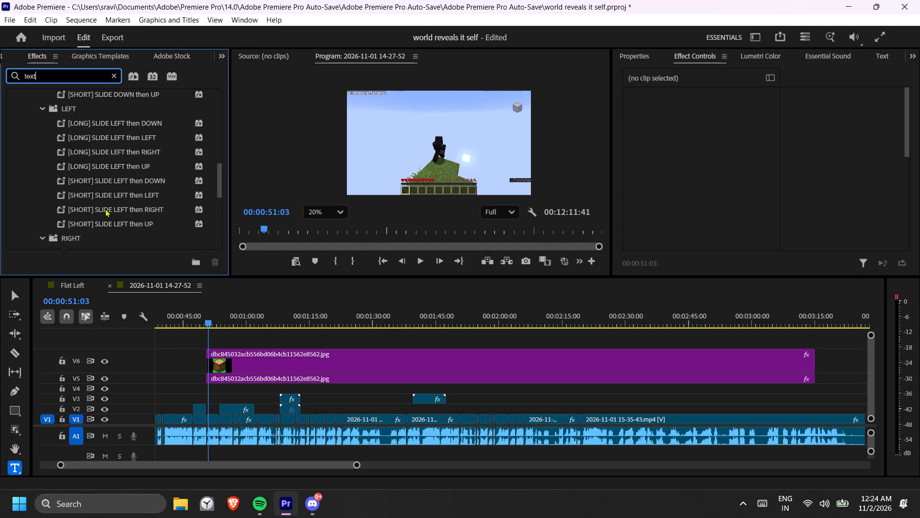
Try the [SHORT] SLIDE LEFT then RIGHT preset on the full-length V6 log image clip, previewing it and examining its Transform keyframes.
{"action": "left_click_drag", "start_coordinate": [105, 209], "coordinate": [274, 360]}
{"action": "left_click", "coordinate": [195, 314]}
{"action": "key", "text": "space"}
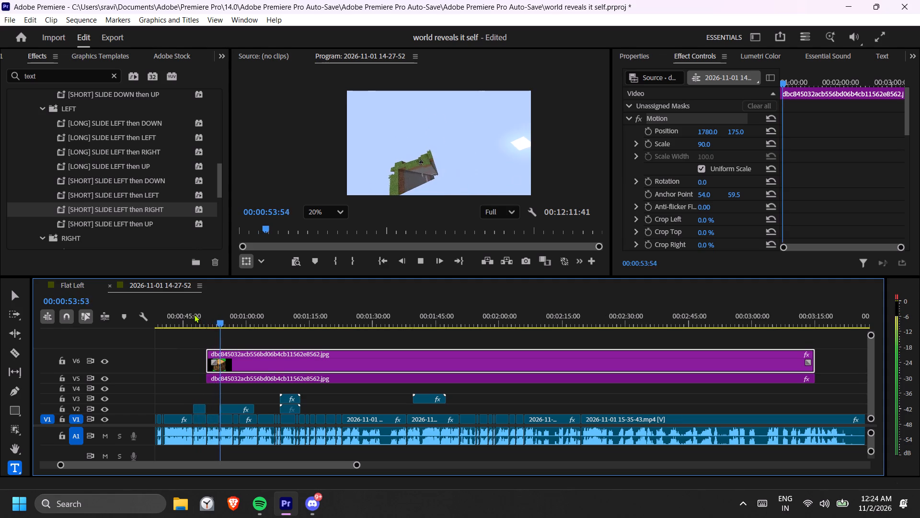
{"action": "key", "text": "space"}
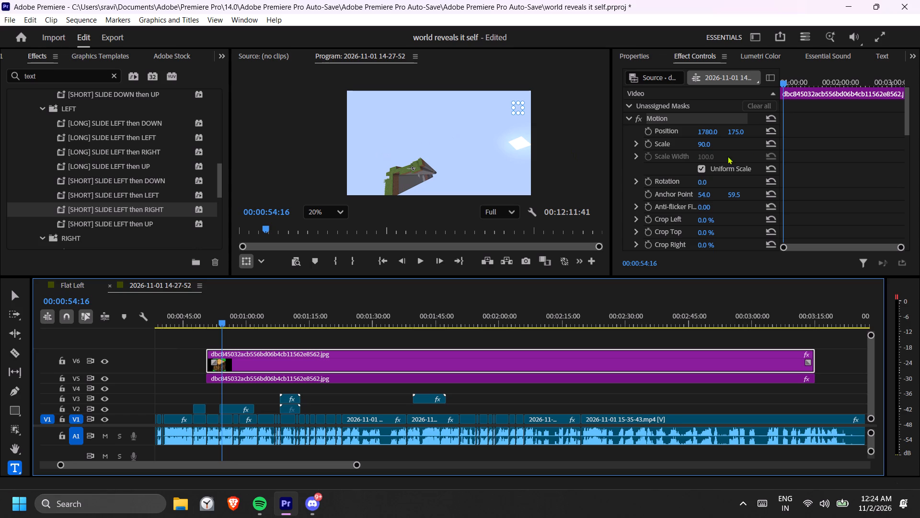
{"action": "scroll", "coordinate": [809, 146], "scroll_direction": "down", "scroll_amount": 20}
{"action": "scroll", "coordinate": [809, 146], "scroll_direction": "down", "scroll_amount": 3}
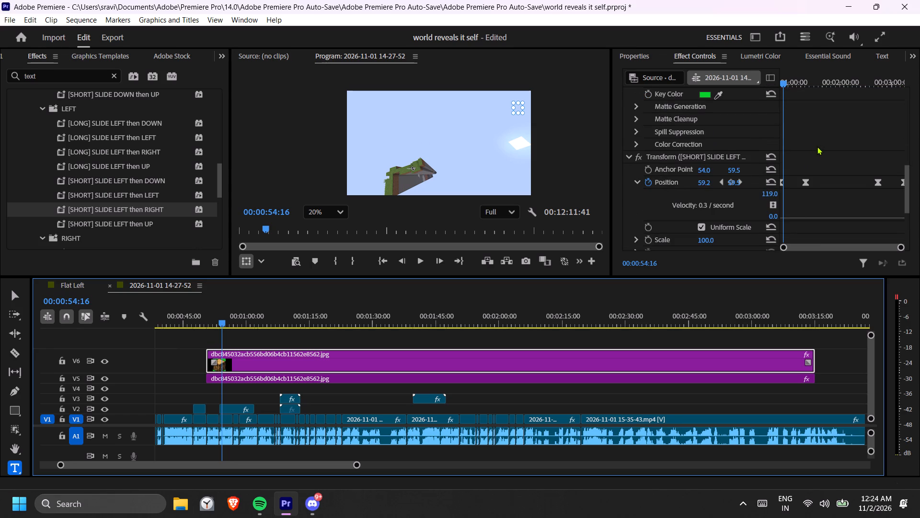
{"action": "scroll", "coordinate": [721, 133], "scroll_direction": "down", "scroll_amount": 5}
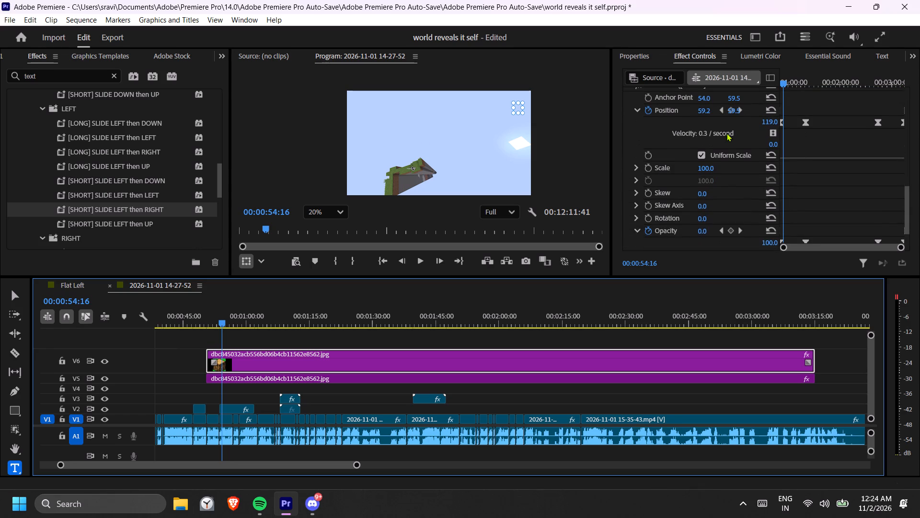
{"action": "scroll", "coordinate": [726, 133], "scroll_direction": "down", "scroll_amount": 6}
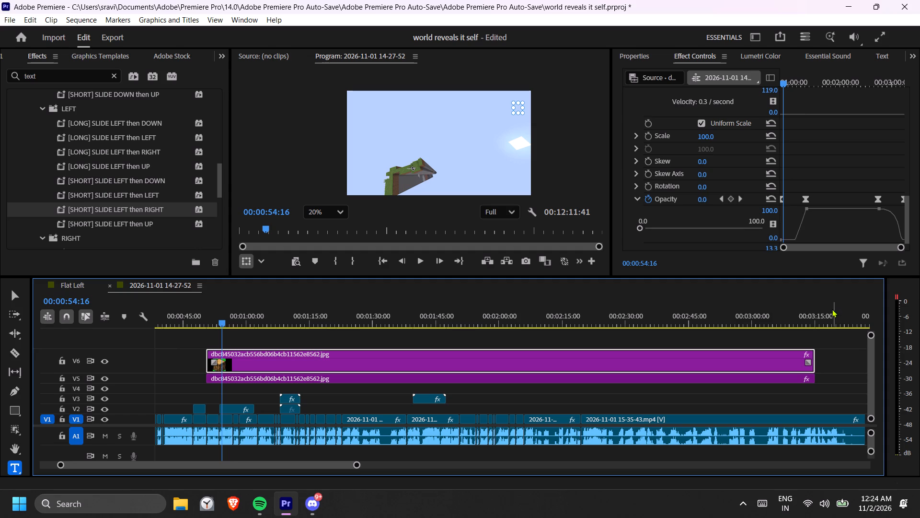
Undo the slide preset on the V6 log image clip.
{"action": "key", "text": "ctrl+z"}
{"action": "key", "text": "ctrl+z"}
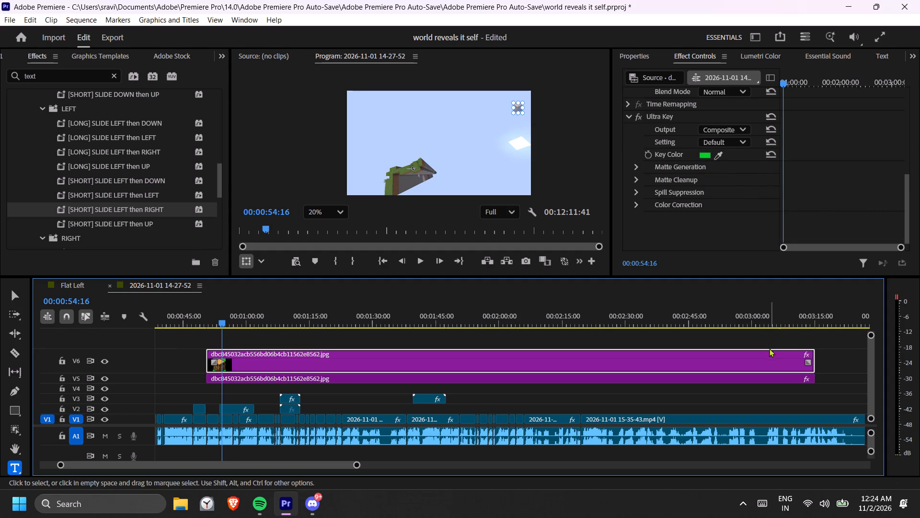
Trim the end of the V6 log image clip back to 00:00:54:16, leaving V5 at full length.
{"action": "left_click_drag", "start_coordinate": [815, 355], "coordinate": [232, 367]}
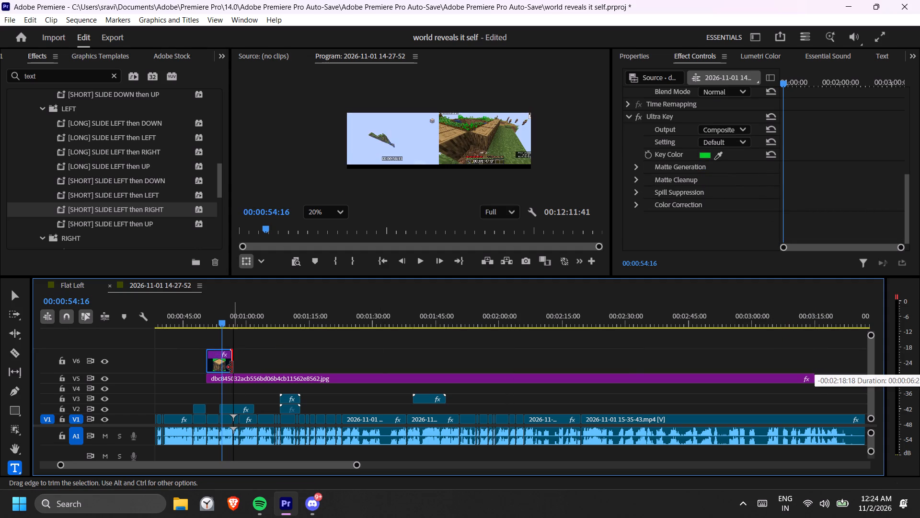
{"action": "left_click_drag", "start_coordinate": [232, 367], "coordinate": [221, 368]}
{"action": "left_click", "coordinate": [272, 352]}
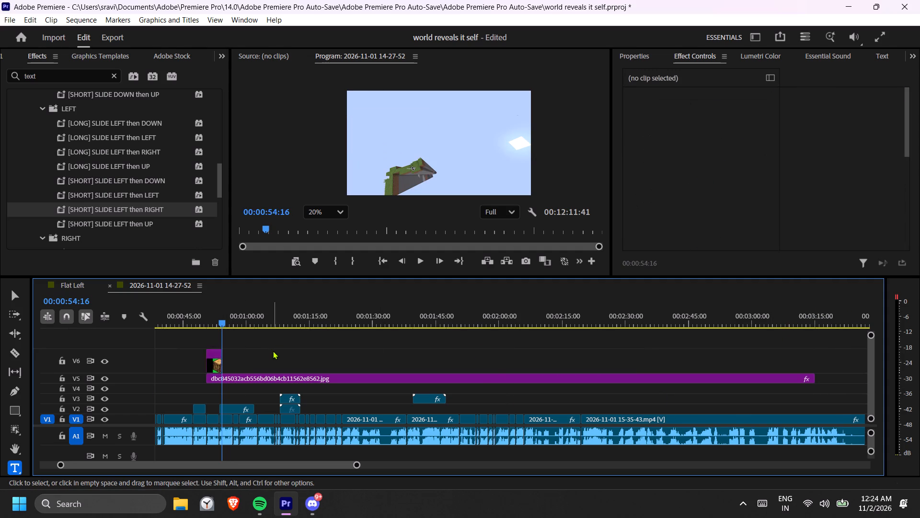
Apply the [SHORT] SLIDE LEFT then RIGHT preset to the shortened V6 log image clip.
{"action": "key", "text": "equal"}
{"action": "key", "text": "equal"}
{"action": "key", "text": "equal"}
{"action": "key", "text": "equal"}
{"action": "left_click", "coordinate": [268, 308]}
{"action": "key", "text": "space"}
{"action": "key", "text": "space"}
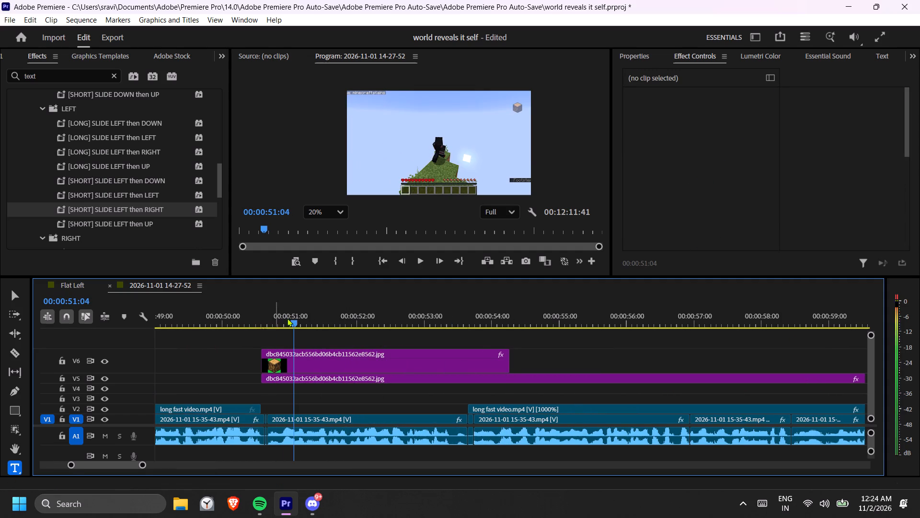
{"action": "left_click", "coordinate": [311, 351]}
{"action": "left_click", "coordinate": [275, 314]}
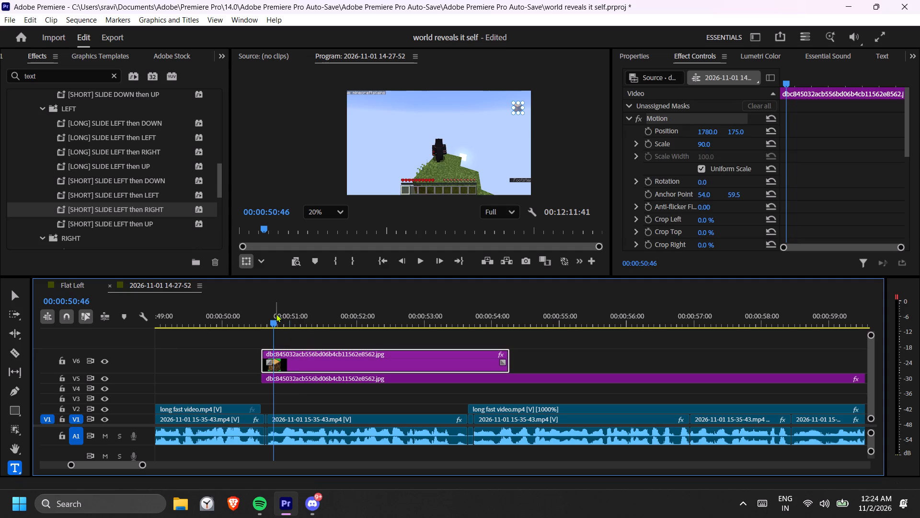
{"action": "left_click_drag", "start_coordinate": [139, 207], "coordinate": [297, 358]}
Preview the slide animation at the start of the shortened V6 log image clip.
{"action": "left_click", "coordinate": [244, 316]}
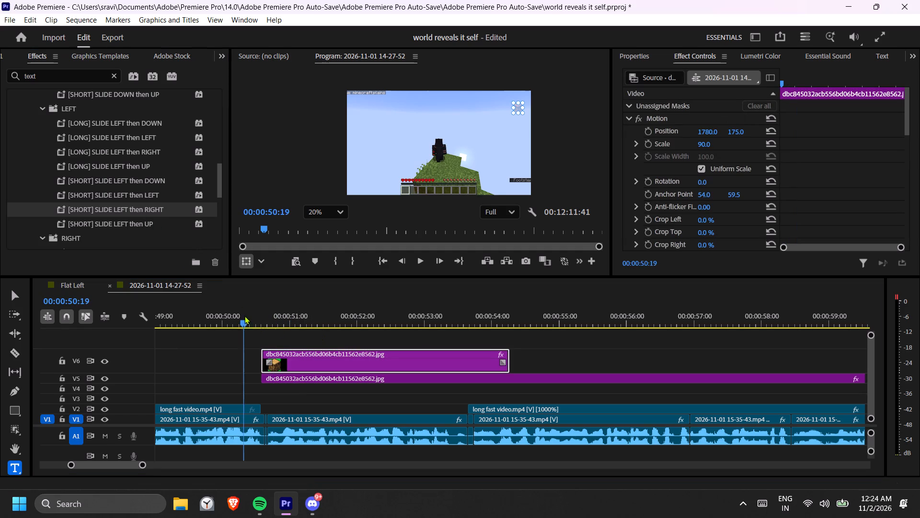
{"action": "key", "text": "space"}
{"action": "key", "text": "space"}
{"action": "left_click_drag", "start_coordinate": [252, 314], "coordinate": [259, 314]}
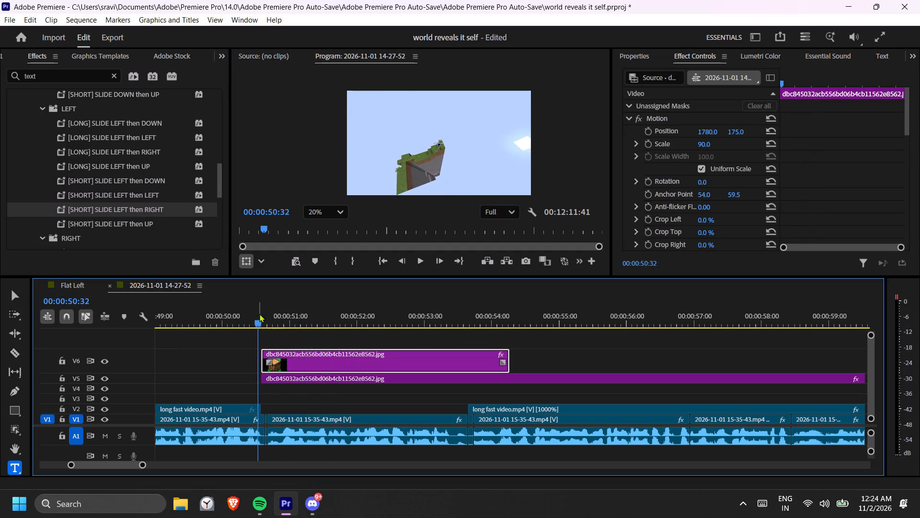
{"action": "key", "text": "space"}
{"action": "key", "text": "space"}
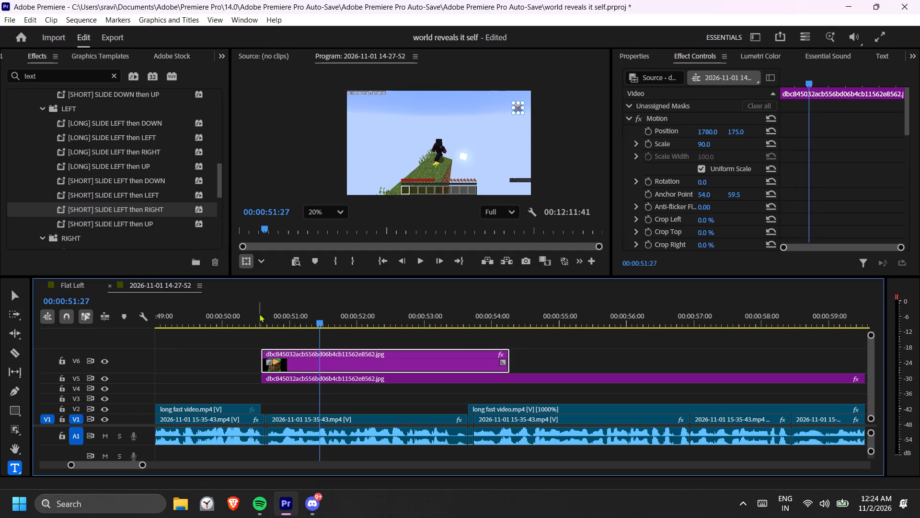
{"action": "left_click", "coordinate": [258, 314]}
{"action": "key", "text": "space"}
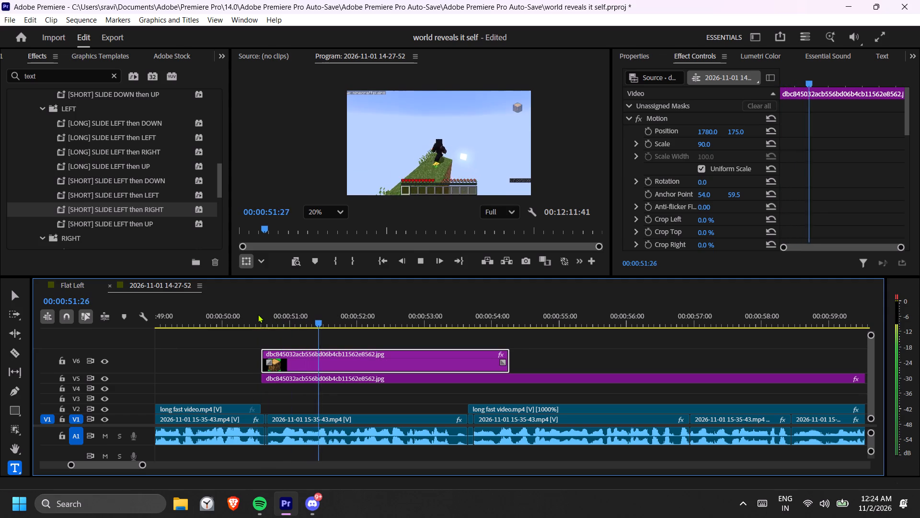
{"action": "key", "text": "space"}
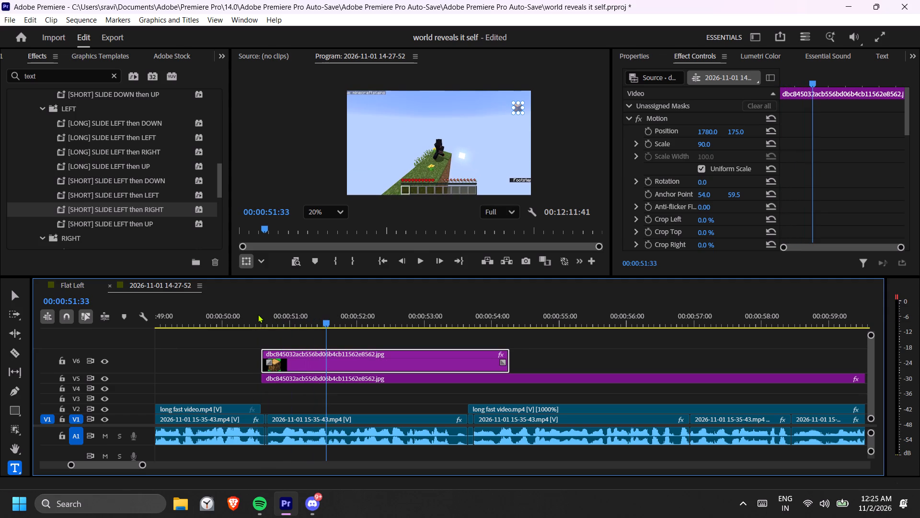
Undo the slide preset and the end trim on the V6 log image clip.
{"action": "left_click_drag", "start_coordinate": [120, 210], "coordinate": [158, 216]}
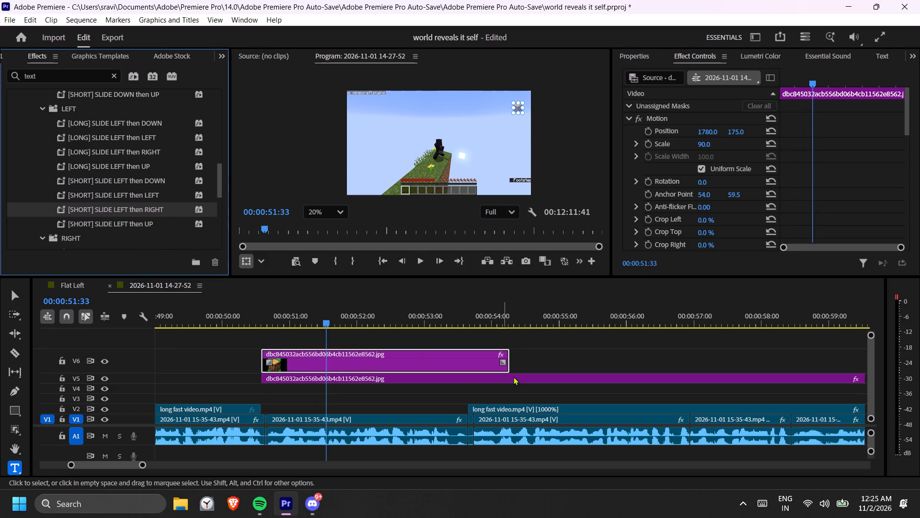
{"action": "left_click", "coordinate": [567, 353]}
{"action": "key", "text": "minus"}
{"action": "key", "text": "minus"}
{"action": "key", "text": "minus"}
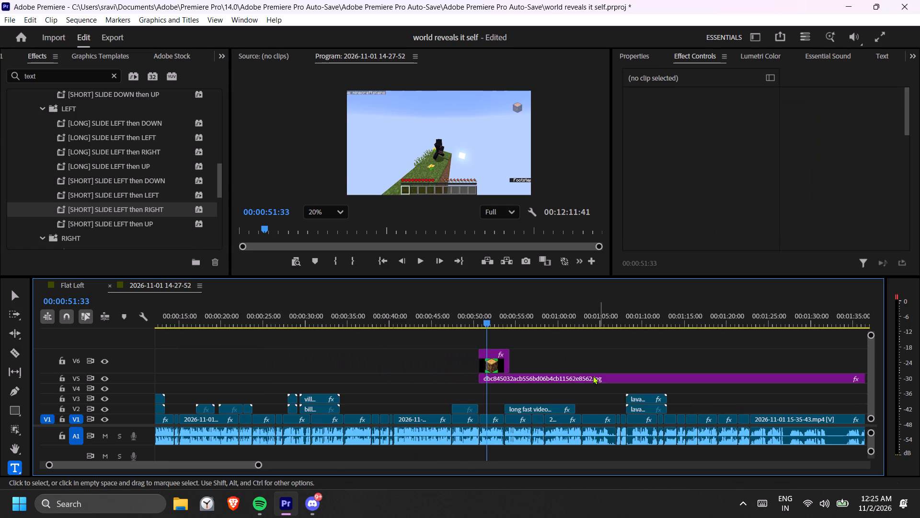
{"action": "key", "text": "equal"}
{"action": "key", "text": "equal"}
{"action": "key", "text": "equal"}
{"action": "key", "text": "equal"}
{"action": "key", "text": "ctrl+z"}
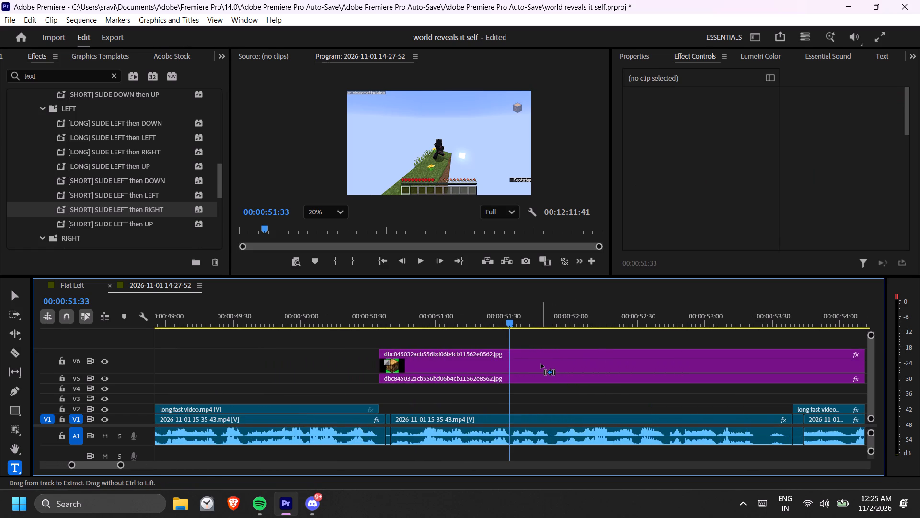
{"action": "key", "text": "ctrl+z"}
{"action": "type", "text": "------"}
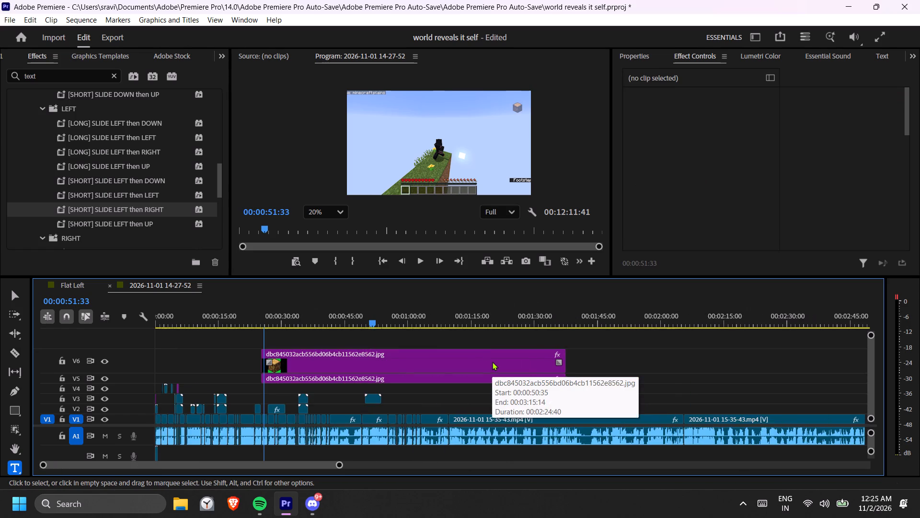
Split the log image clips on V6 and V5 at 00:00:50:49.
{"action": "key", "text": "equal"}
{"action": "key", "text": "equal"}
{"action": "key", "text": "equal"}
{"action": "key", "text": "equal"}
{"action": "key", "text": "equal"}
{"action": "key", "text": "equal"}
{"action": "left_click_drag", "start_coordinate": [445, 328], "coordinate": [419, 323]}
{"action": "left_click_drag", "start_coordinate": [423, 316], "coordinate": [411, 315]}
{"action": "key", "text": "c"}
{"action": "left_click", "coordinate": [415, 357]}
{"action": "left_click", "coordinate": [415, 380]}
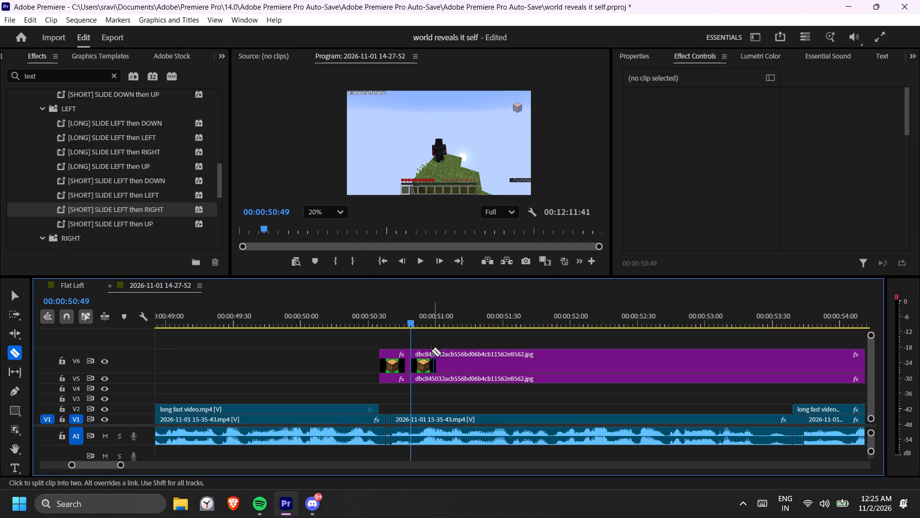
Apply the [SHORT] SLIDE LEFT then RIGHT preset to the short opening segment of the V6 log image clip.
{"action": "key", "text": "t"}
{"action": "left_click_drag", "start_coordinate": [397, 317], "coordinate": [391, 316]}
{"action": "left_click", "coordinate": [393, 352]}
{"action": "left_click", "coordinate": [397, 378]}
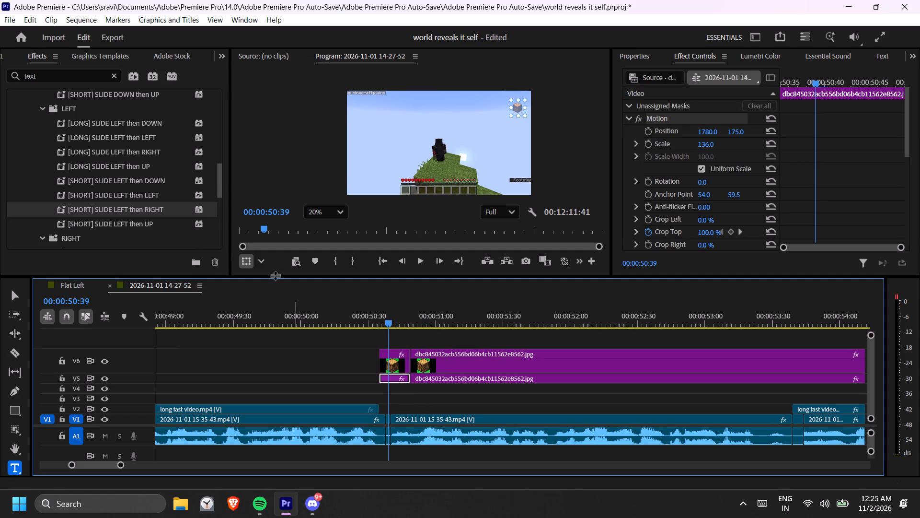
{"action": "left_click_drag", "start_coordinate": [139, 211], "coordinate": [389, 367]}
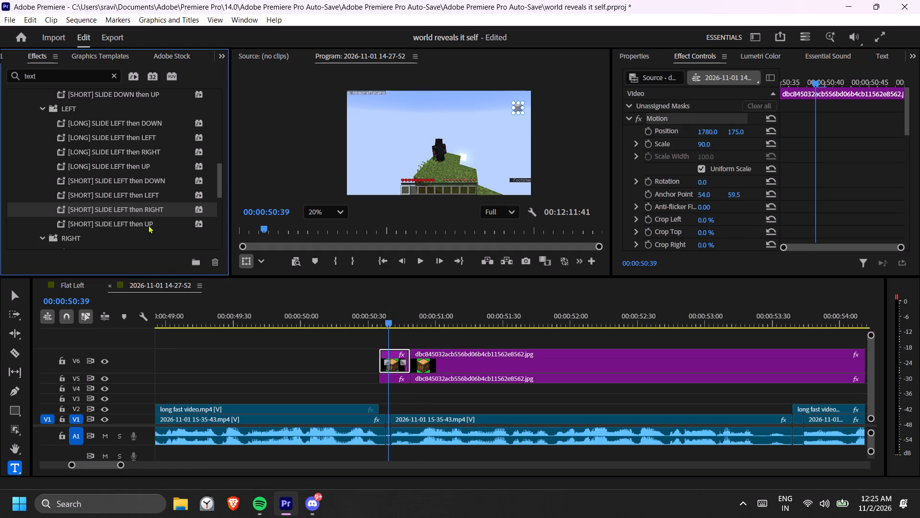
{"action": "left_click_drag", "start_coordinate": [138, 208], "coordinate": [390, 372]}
Preview the slide animation repeatedly over the short opening log image segment.
{"action": "left_click", "coordinate": [368, 308]}
{"action": "key", "text": "space"}
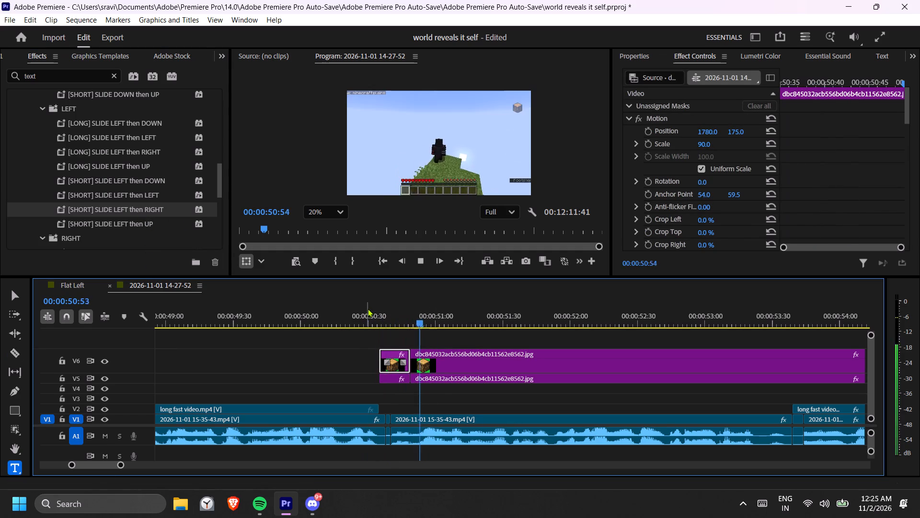
{"action": "left_click_drag", "start_coordinate": [368, 308], "coordinate": [386, 312]}
{"action": "key", "text": "space"}
{"action": "key", "text": "space"}
{"action": "left_click", "coordinate": [387, 312]}
{"action": "key", "text": "space"}
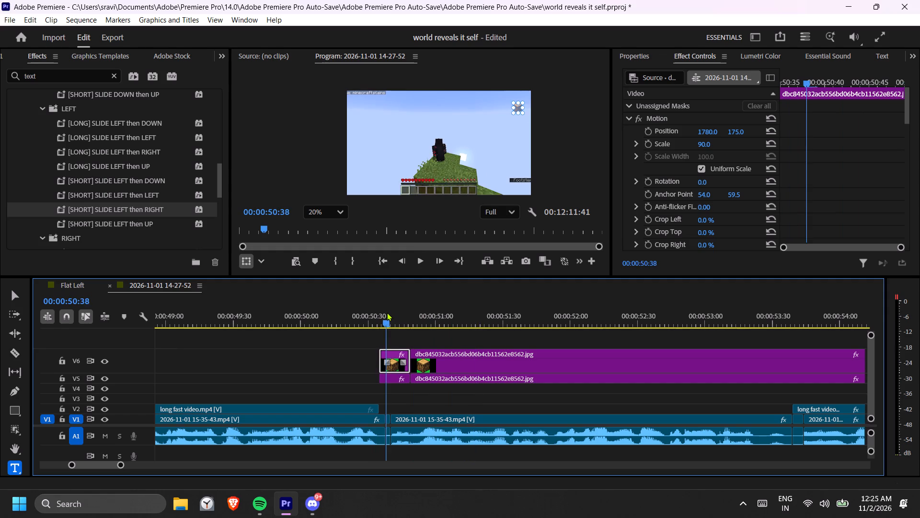
{"action": "left_click", "coordinate": [379, 314]}
{"action": "key", "text": "space"}
{"action": "key", "text": "space"}
{"action": "key", "text": "space"}
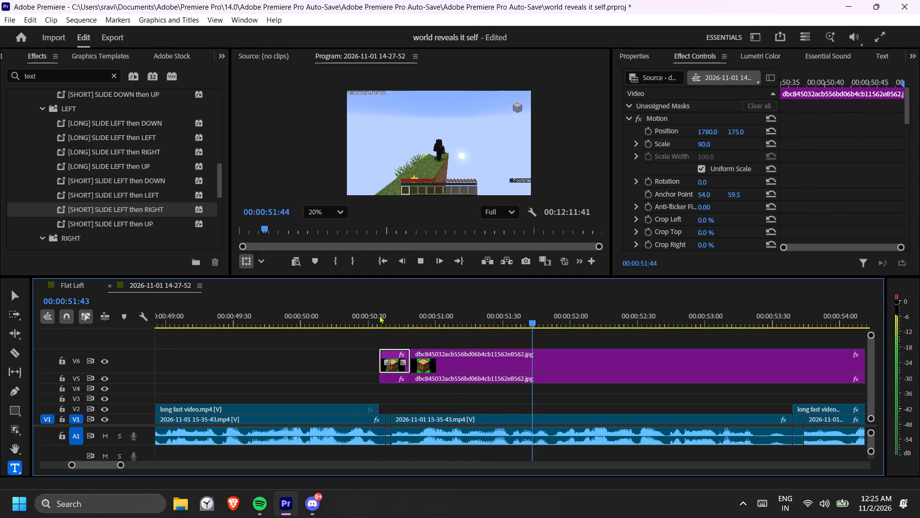
{"action": "key", "text": "space"}
{"action": "left_click", "coordinate": [379, 315]}
{"action": "key", "text": "space"}
{"action": "key", "text": "space"}
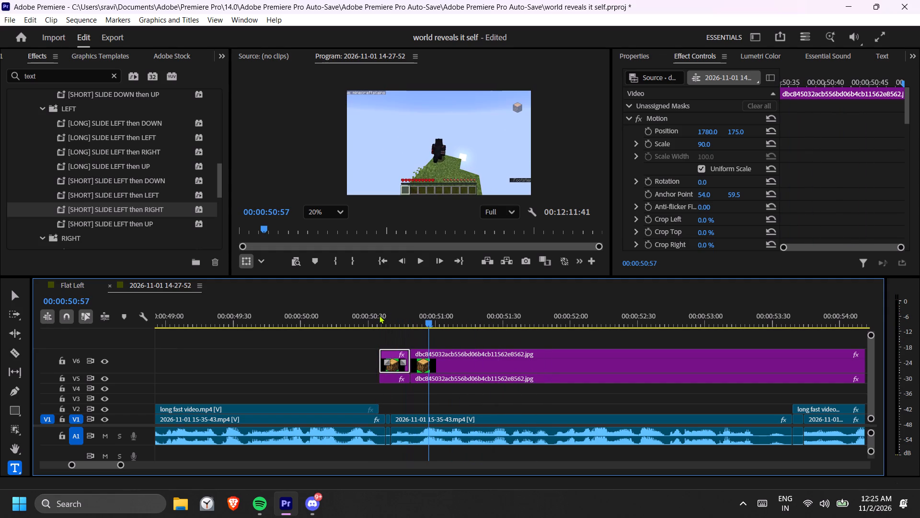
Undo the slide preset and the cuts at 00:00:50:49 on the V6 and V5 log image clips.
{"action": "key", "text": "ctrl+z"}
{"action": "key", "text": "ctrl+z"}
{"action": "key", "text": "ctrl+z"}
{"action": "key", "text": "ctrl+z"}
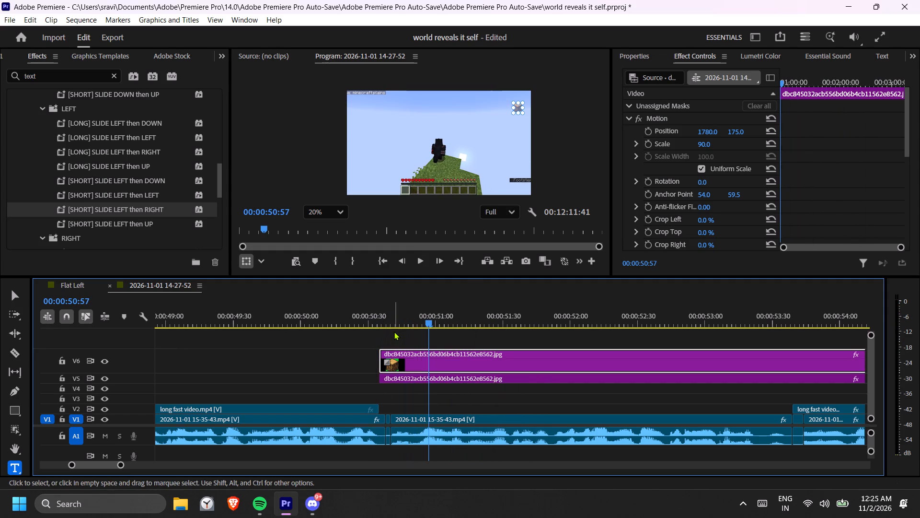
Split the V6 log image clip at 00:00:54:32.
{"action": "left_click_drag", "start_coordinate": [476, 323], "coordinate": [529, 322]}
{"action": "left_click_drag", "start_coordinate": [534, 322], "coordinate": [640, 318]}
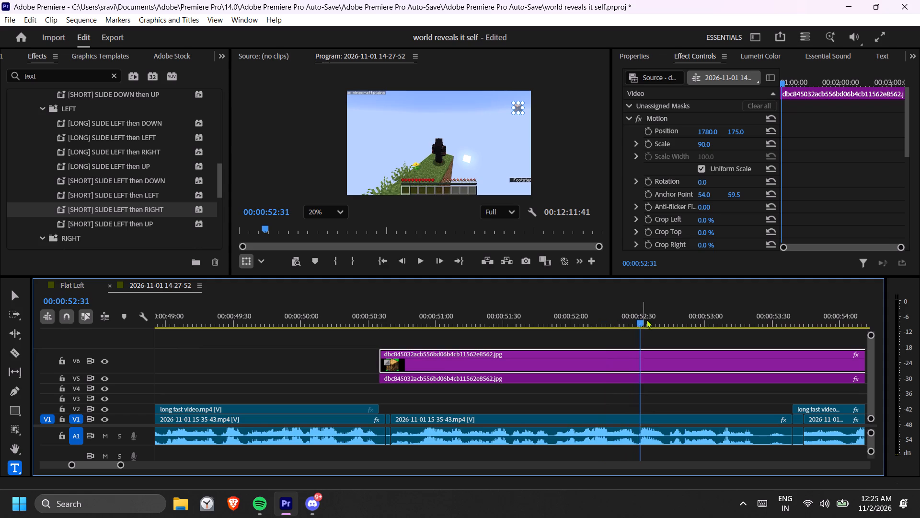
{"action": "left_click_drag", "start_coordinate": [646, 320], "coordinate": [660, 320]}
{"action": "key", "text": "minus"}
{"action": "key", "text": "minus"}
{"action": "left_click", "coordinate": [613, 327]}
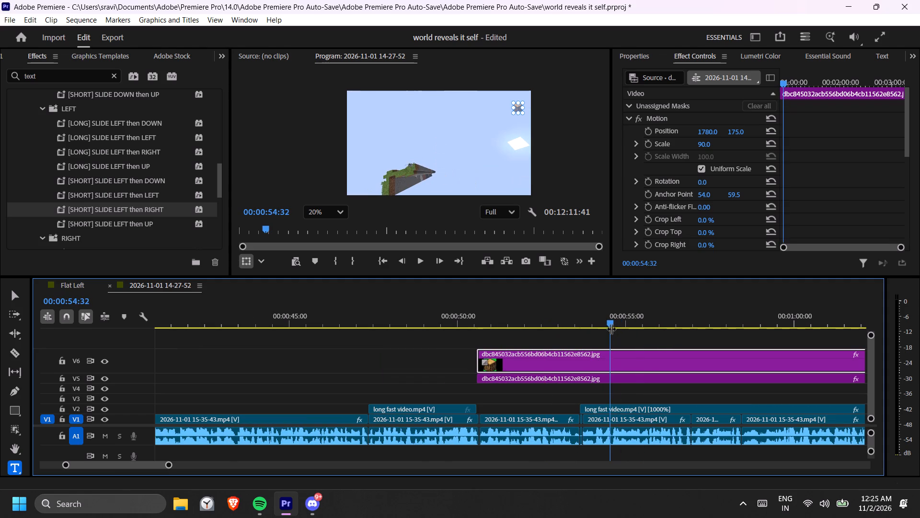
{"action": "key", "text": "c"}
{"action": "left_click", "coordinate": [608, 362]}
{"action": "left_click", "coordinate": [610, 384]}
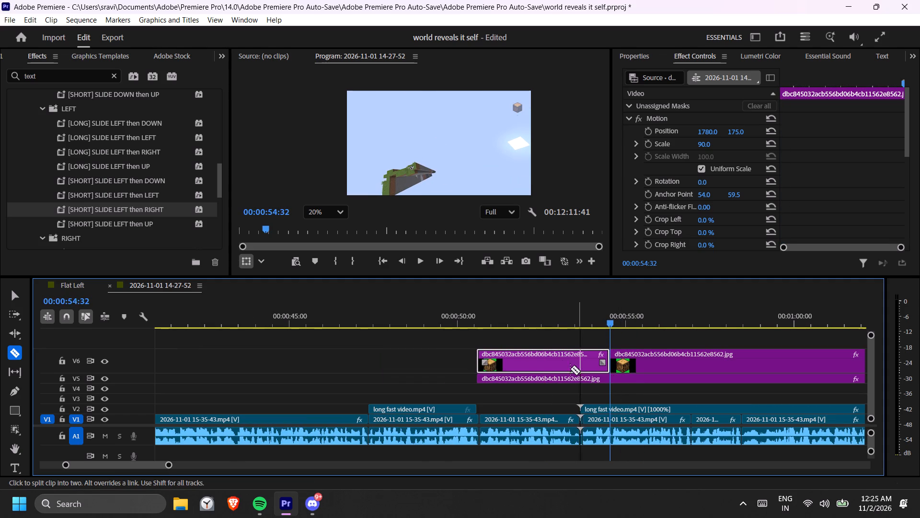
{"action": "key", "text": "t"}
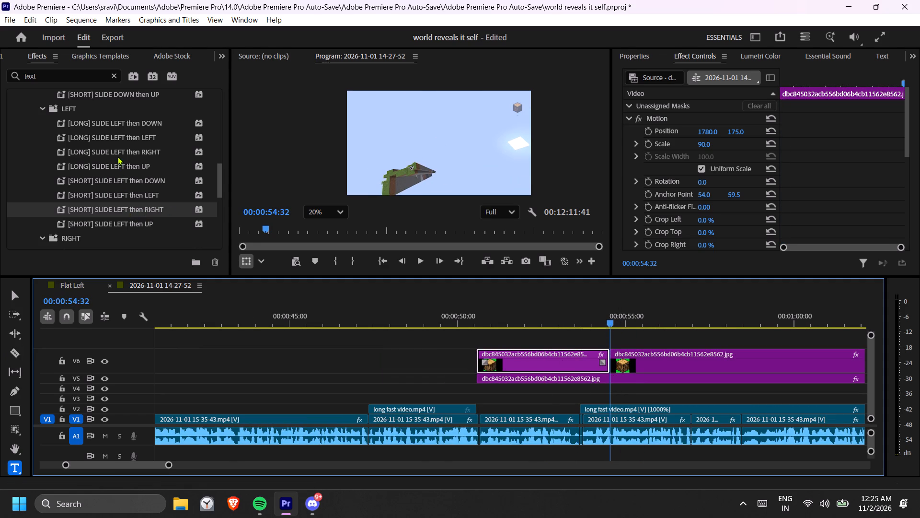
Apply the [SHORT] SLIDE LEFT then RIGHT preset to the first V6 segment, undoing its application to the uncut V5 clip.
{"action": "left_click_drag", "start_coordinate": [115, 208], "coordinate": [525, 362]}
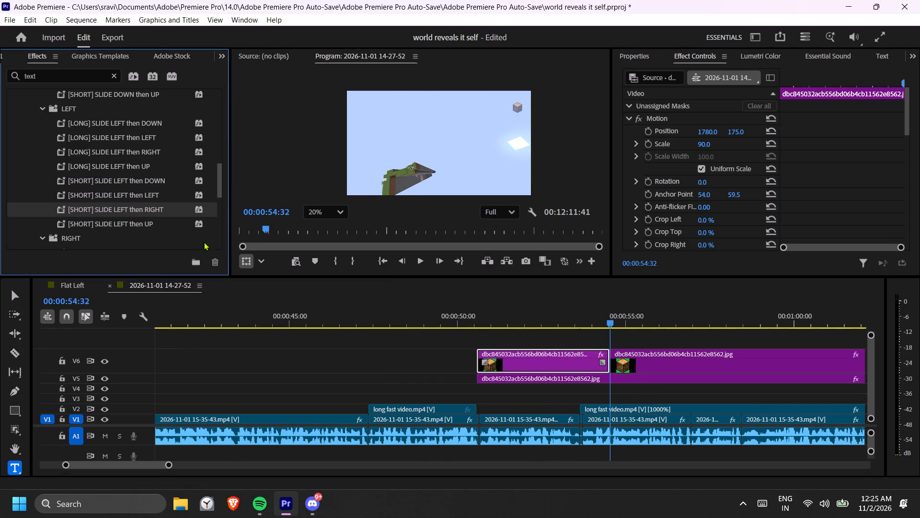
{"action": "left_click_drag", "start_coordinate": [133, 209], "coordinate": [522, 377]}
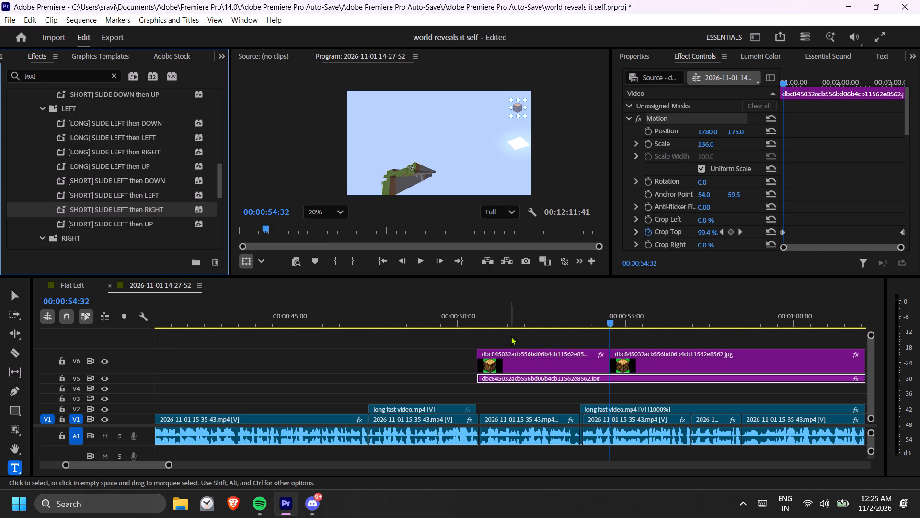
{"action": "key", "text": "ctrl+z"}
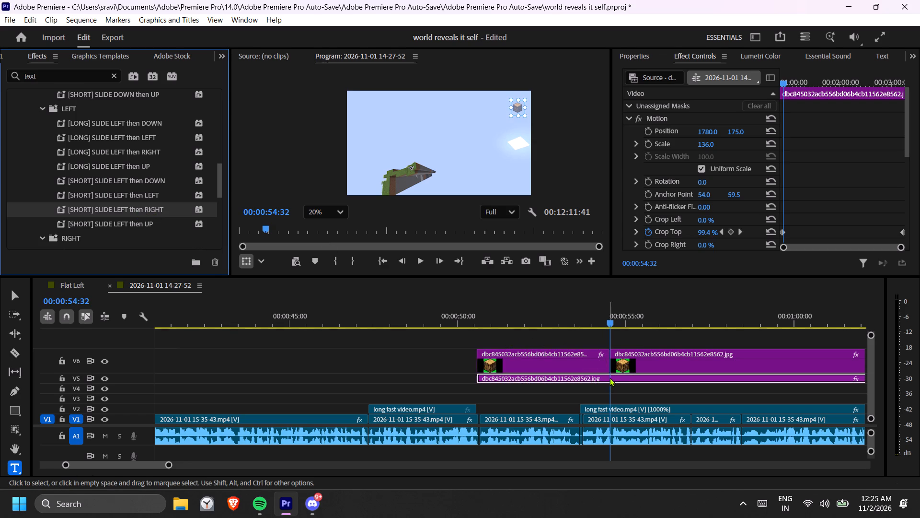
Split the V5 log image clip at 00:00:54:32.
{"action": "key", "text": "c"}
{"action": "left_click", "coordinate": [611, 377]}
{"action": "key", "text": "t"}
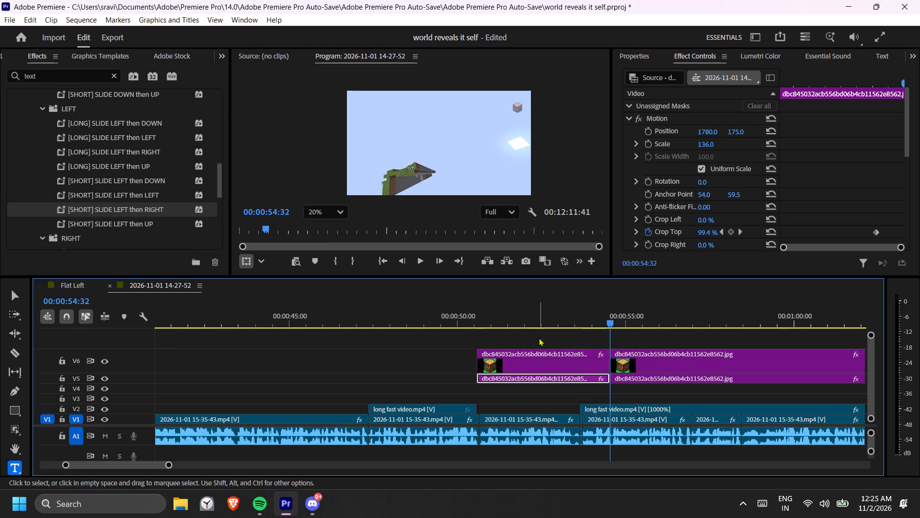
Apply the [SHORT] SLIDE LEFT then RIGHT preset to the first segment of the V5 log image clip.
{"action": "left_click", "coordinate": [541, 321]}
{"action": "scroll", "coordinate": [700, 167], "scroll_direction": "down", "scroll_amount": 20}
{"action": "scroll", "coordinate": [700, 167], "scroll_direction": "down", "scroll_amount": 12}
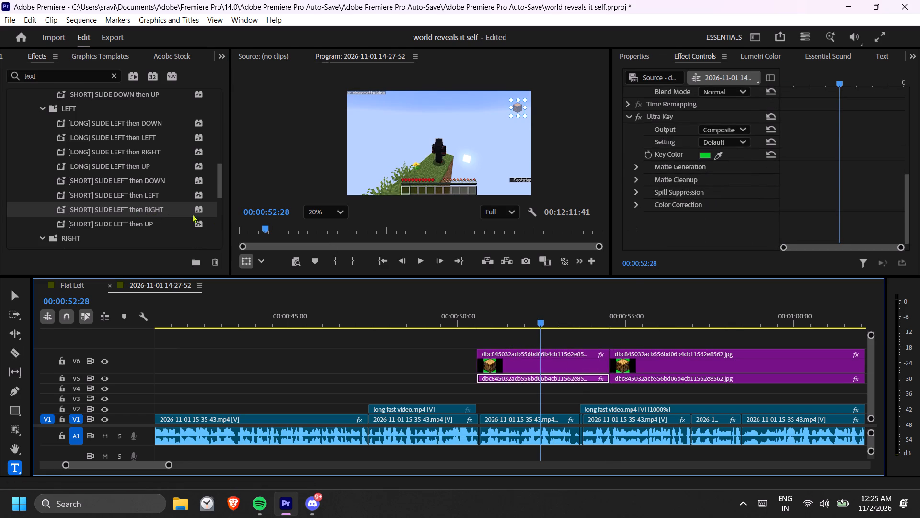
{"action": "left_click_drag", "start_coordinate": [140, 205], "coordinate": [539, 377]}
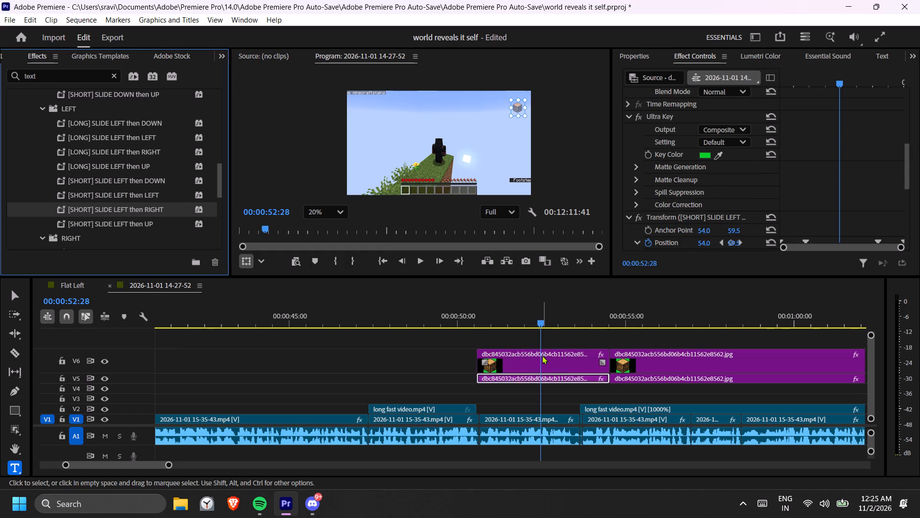
Examine the first V6 segment's Transform keyframes and preview the log image overlay from its slide-in through the following footage.
{"action": "left_click", "coordinate": [542, 355]}
{"action": "scroll", "coordinate": [643, 212], "scroll_direction": "down", "scroll_amount": 20}
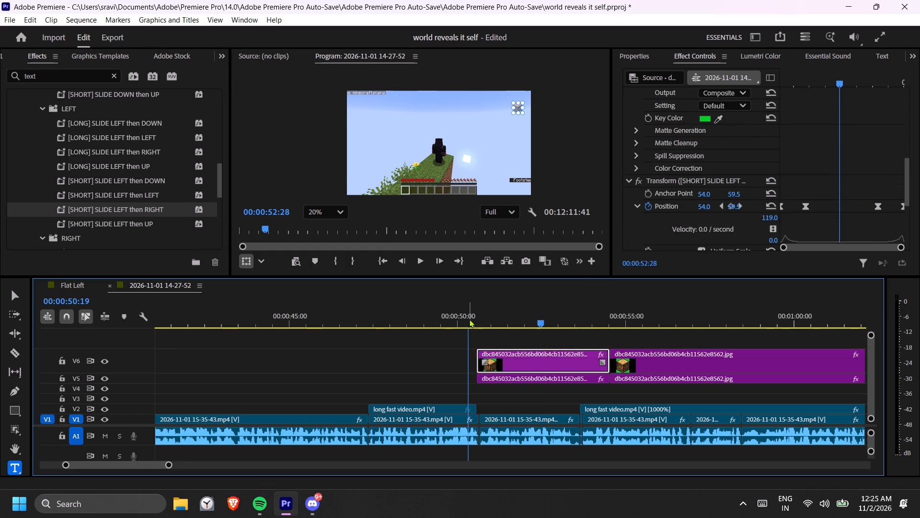
{"action": "left_click", "coordinate": [469, 319]}
{"action": "key", "text": "space"}
{"action": "key", "text": "space"}
{"action": "left_click_drag", "start_coordinate": [469, 319], "coordinate": [484, 319]}
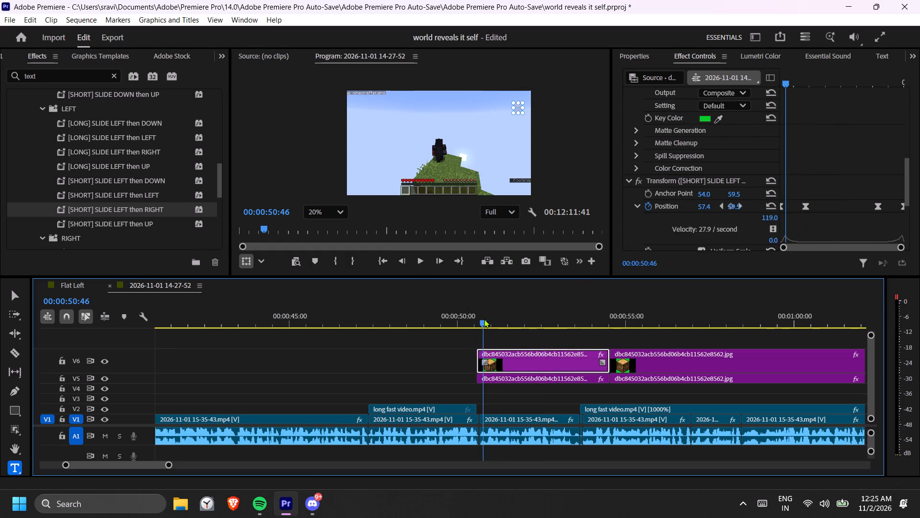
{"action": "left_click_drag", "start_coordinate": [484, 319], "coordinate": [669, 325]}
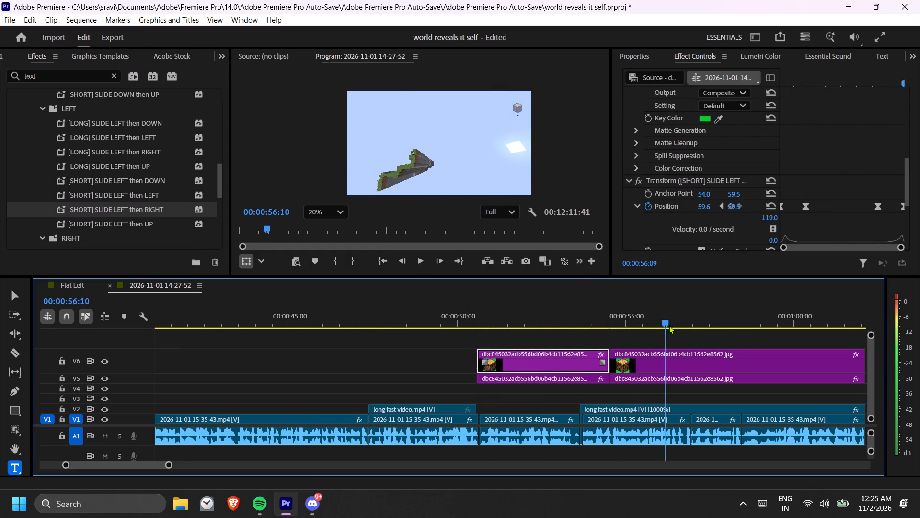
{"action": "left_click_drag", "start_coordinate": [669, 325], "coordinate": [919, 315]}
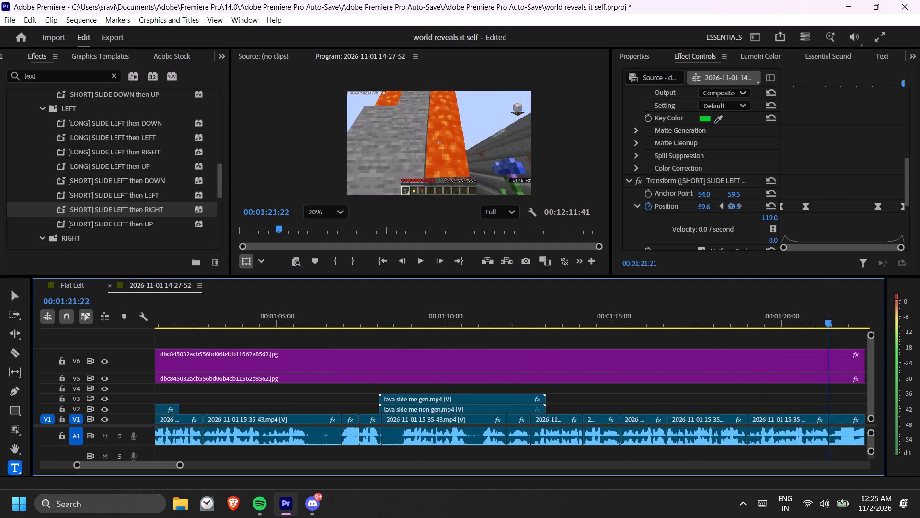
{"action": "left_click_drag", "start_coordinate": [919, 315], "coordinate": [538, 323]}
Undo the slide presets, the cuts at 00:00:54:32 and the earlier scaling of the V6 log image clip.
{"action": "key", "text": "ctrl+z"}
{"action": "key", "text": "ctrl+z"}
{"action": "key", "text": "ctrl+z"}
{"action": "key", "text": "ctrl+z"}
{"action": "key", "text": "ctrl+z"}
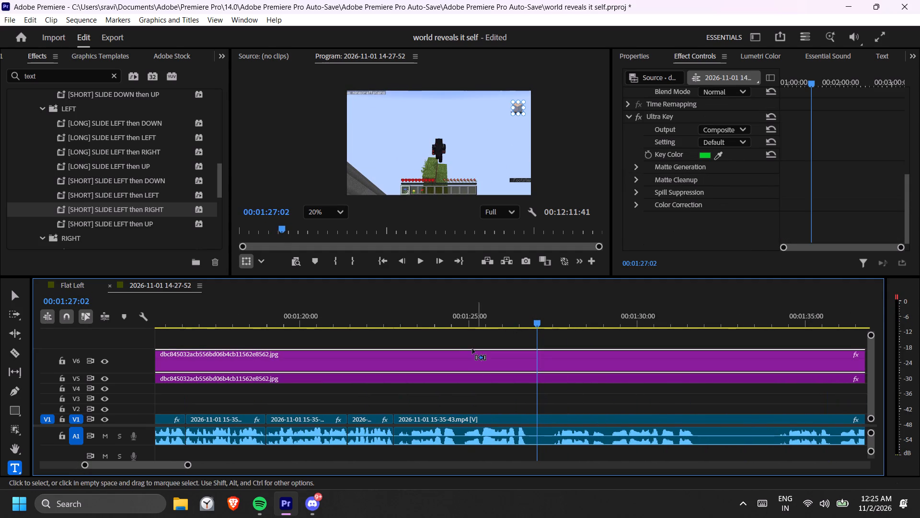
{"action": "scroll", "coordinate": [471, 350], "scroll_direction": "up", "scroll_amount": 17}
{"action": "key", "text": "ctrl+z"}
{"action": "key", "text": "ctrl+z"}
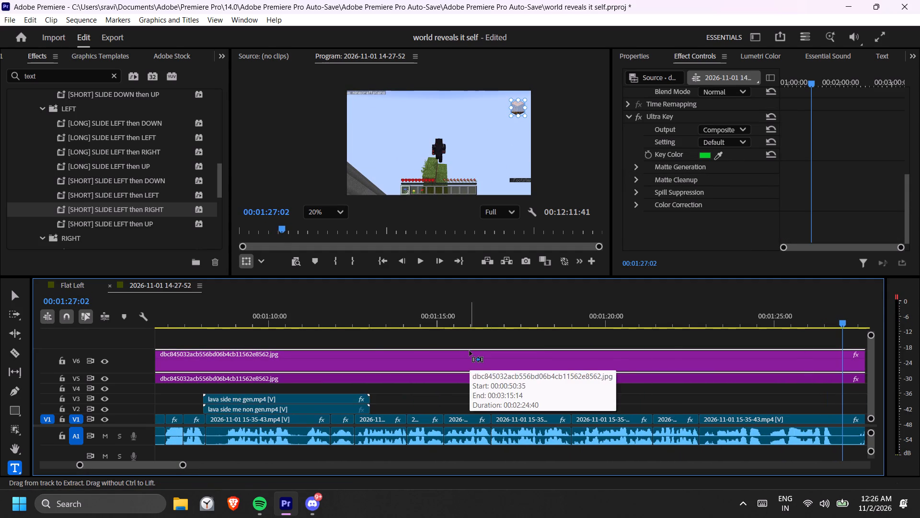
Set the scale of the V5 log image clip to 90.
{"action": "scroll", "coordinate": [373, 352], "scroll_direction": "up", "scroll_amount": 20}
{"action": "scroll", "coordinate": [373, 352], "scroll_direction": "up", "scroll_amount": 20}
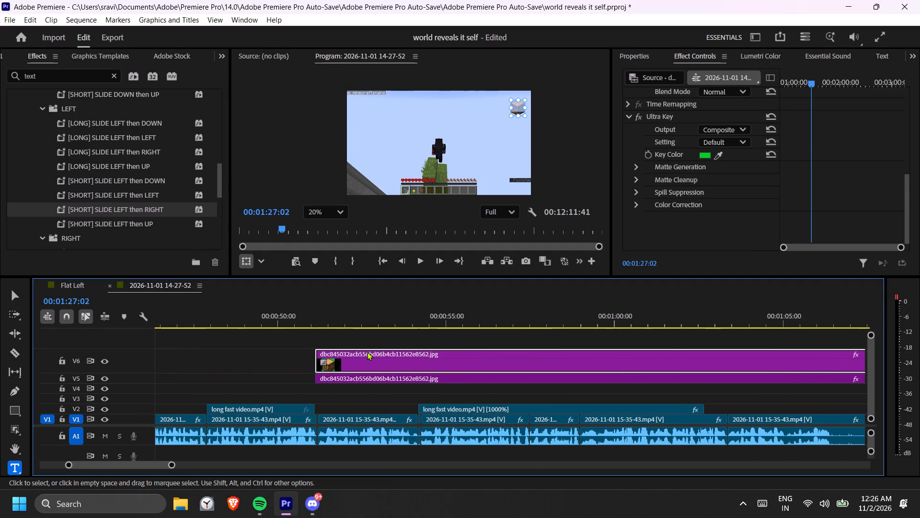
{"action": "left_click", "coordinate": [368, 349]}
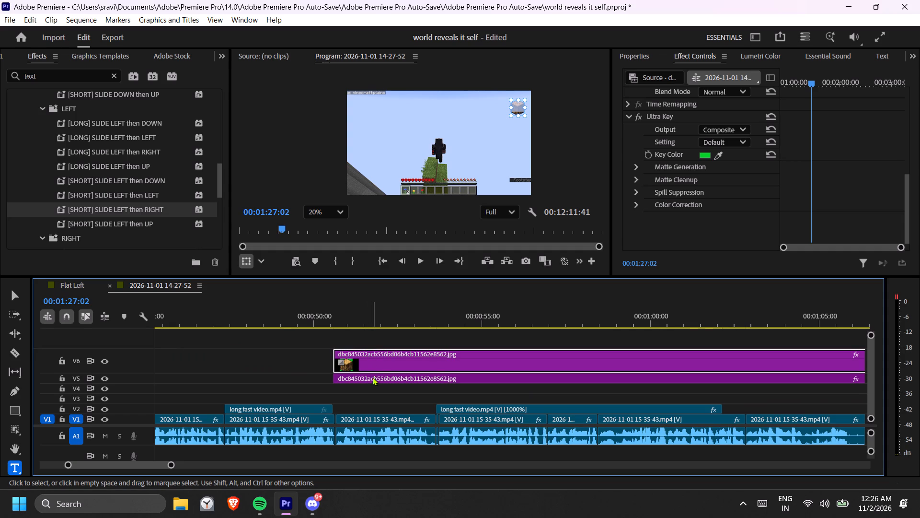
{"action": "left_click", "coordinate": [373, 379], "text": "shift"}
{"action": "left_click", "coordinate": [383, 368], "text": "shift"}
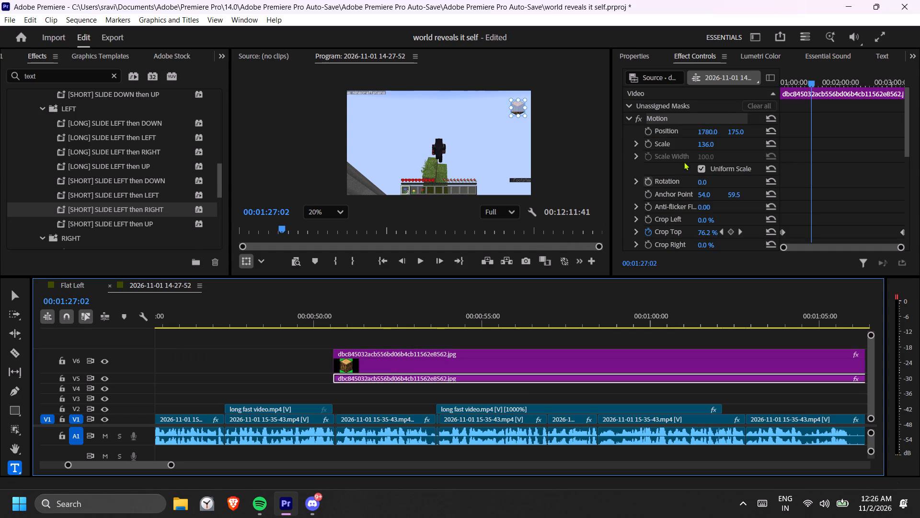
{"action": "left_click", "coordinate": [707, 142]}
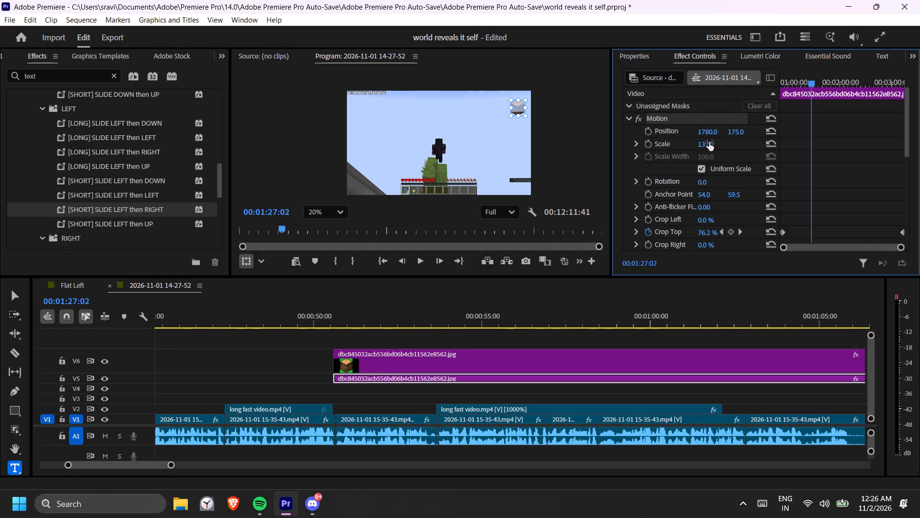
{"action": "left_click", "coordinate": [709, 142]}
{"action": "type", "text": "90"}
{"action": "key", "text": "Return"}
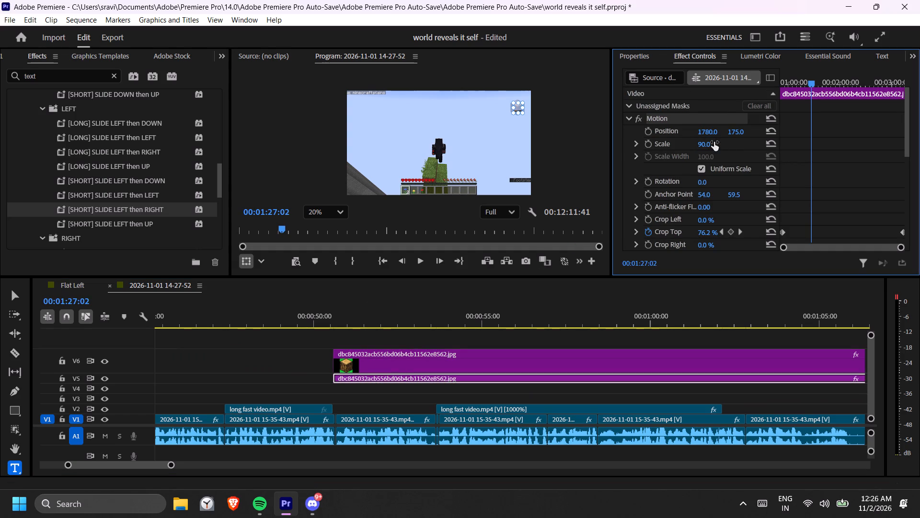
Set the scale of the V6 log image clip to 90.
{"action": "left_click", "coordinate": [442, 342]}
{"action": "left_click", "coordinate": [445, 354]}
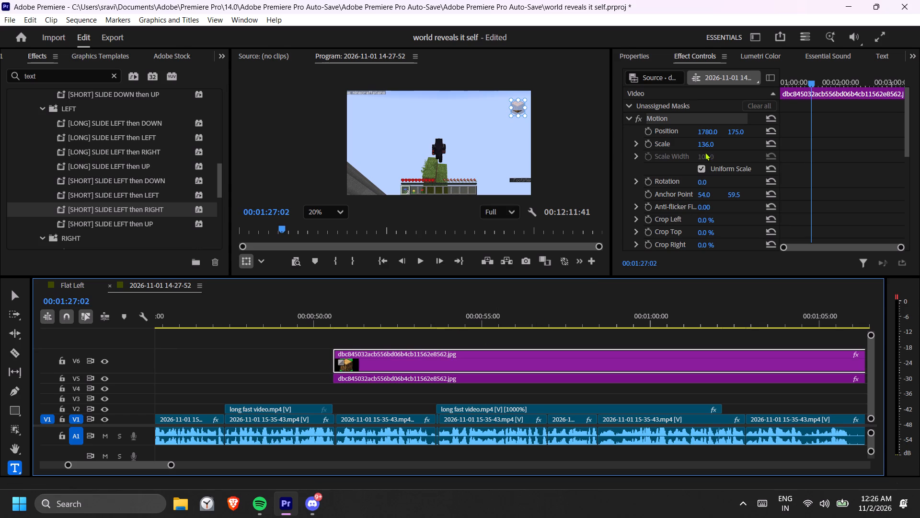
{"action": "left_click", "coordinate": [705, 145]}
{"action": "type", "text": "90"}
{"action": "key", "text": "Return"}
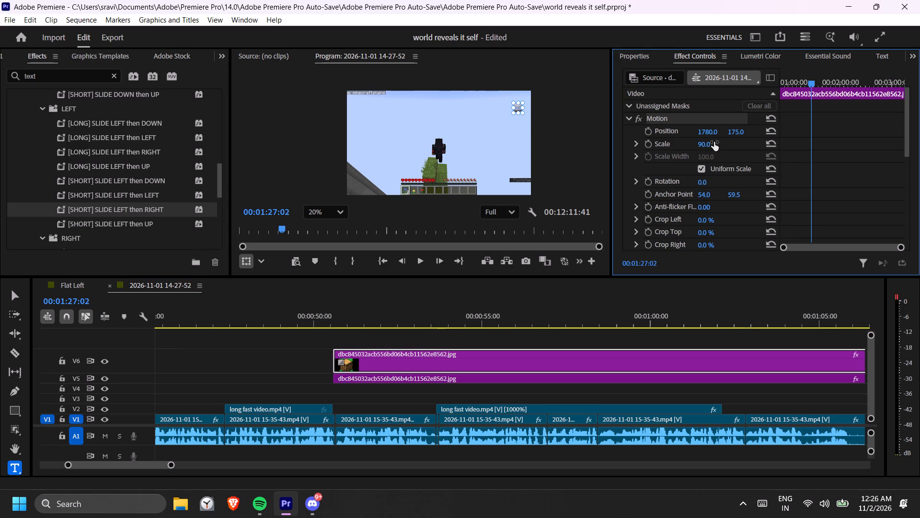
Preview the log image overlay from its start at about 00:00:50 and scrub through its first two seconds.
{"action": "left_click", "coordinate": [304, 343]}
{"action": "left_click", "coordinate": [333, 322]}
{"action": "key", "text": "space"}
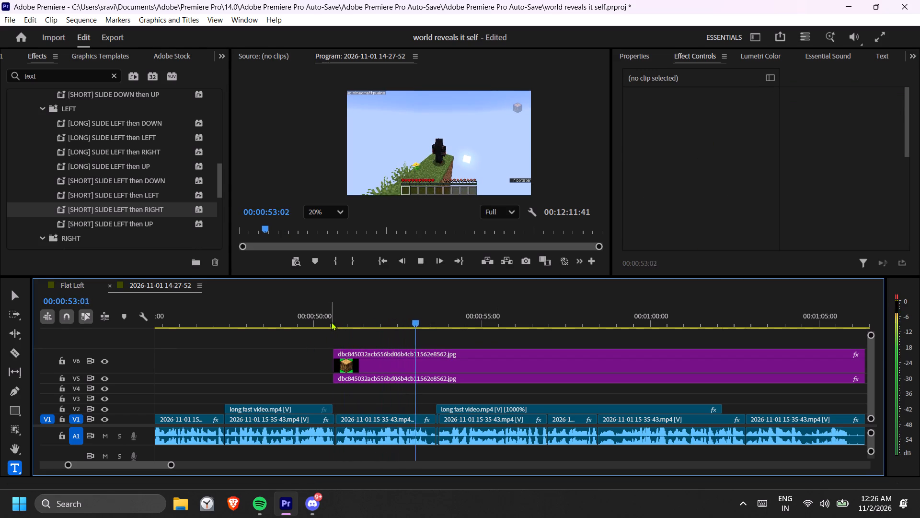
{"action": "key", "text": "space"}
{"action": "left_click", "coordinate": [334, 322]}
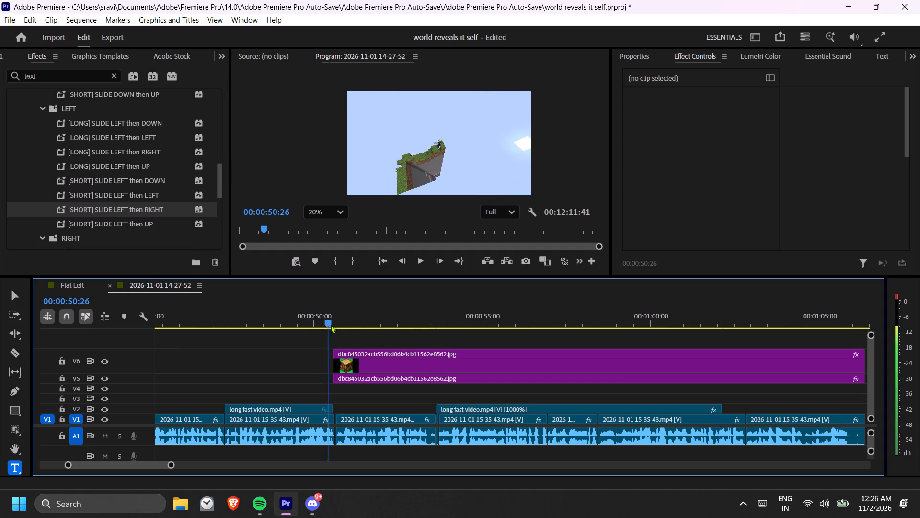
{"action": "left_click_drag", "start_coordinate": [338, 325], "coordinate": [365, 325]}
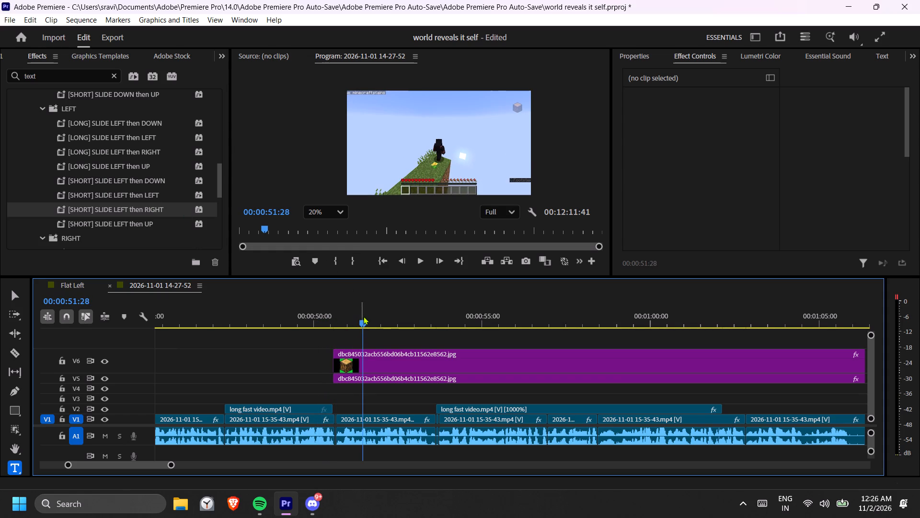
{"action": "left_click_drag", "start_coordinate": [364, 319], "coordinate": [382, 323]}
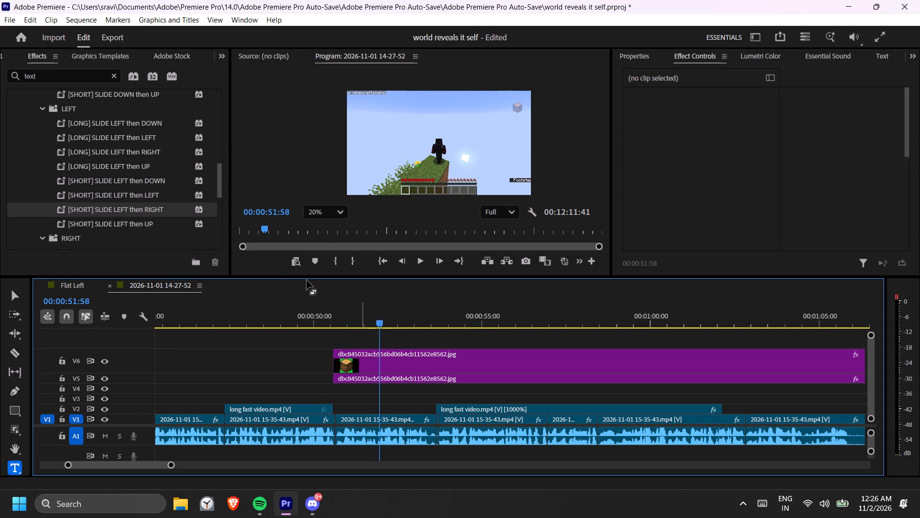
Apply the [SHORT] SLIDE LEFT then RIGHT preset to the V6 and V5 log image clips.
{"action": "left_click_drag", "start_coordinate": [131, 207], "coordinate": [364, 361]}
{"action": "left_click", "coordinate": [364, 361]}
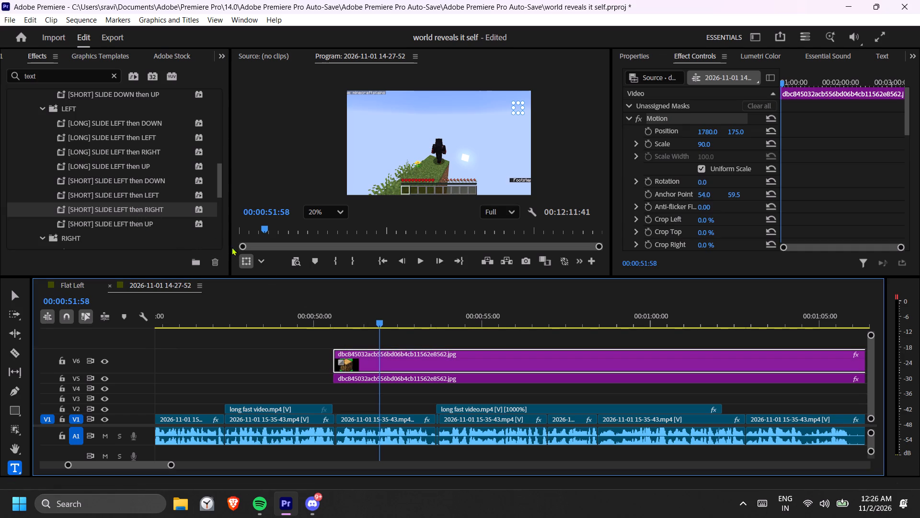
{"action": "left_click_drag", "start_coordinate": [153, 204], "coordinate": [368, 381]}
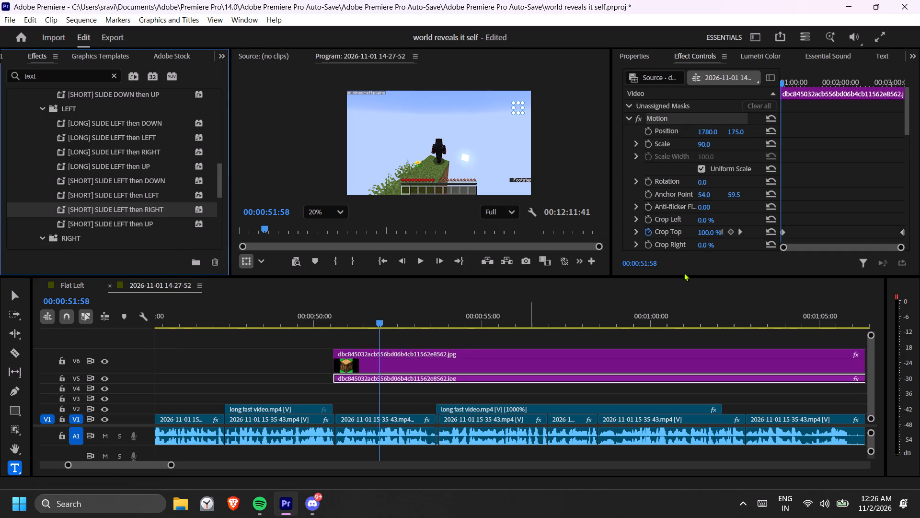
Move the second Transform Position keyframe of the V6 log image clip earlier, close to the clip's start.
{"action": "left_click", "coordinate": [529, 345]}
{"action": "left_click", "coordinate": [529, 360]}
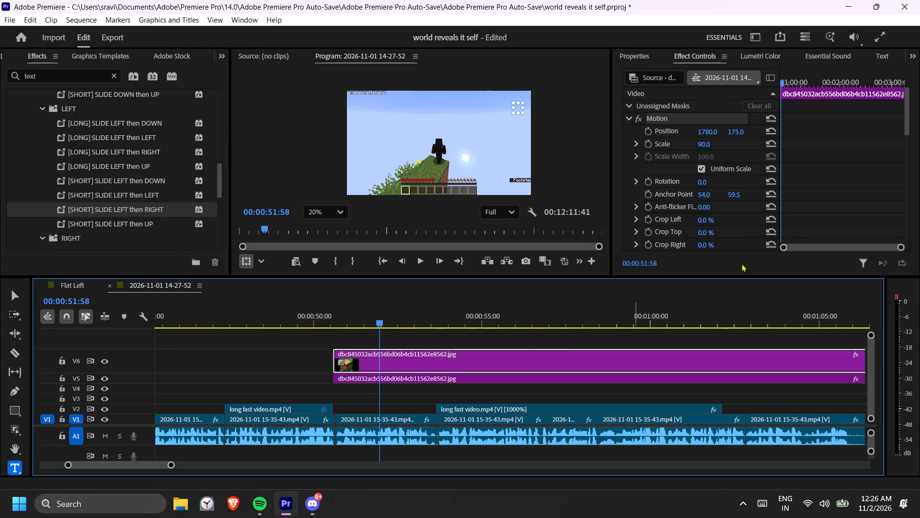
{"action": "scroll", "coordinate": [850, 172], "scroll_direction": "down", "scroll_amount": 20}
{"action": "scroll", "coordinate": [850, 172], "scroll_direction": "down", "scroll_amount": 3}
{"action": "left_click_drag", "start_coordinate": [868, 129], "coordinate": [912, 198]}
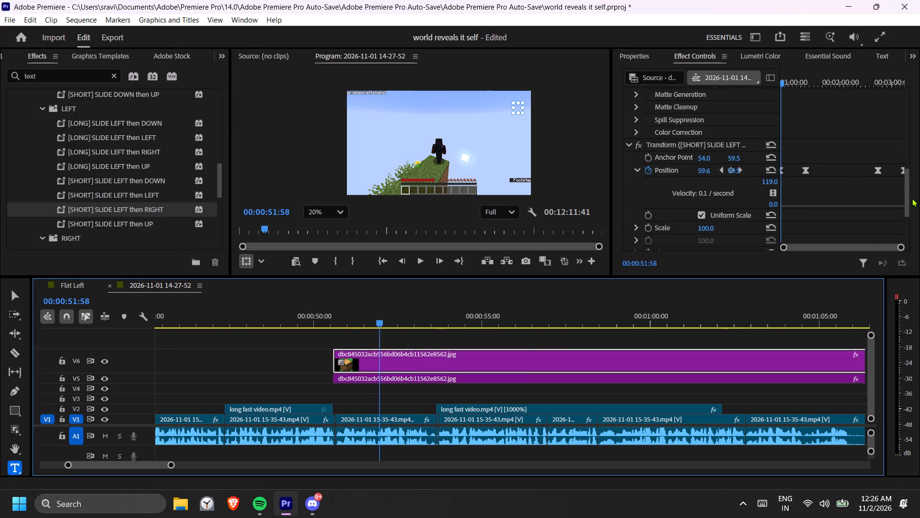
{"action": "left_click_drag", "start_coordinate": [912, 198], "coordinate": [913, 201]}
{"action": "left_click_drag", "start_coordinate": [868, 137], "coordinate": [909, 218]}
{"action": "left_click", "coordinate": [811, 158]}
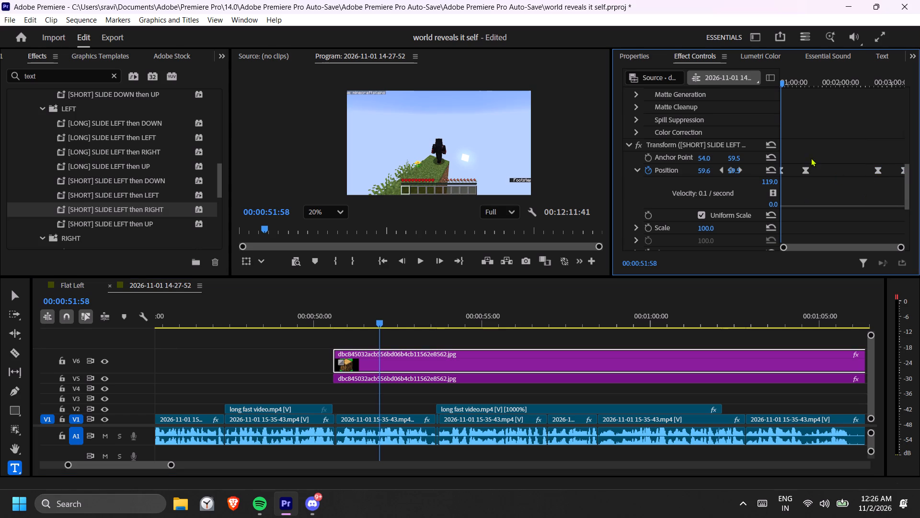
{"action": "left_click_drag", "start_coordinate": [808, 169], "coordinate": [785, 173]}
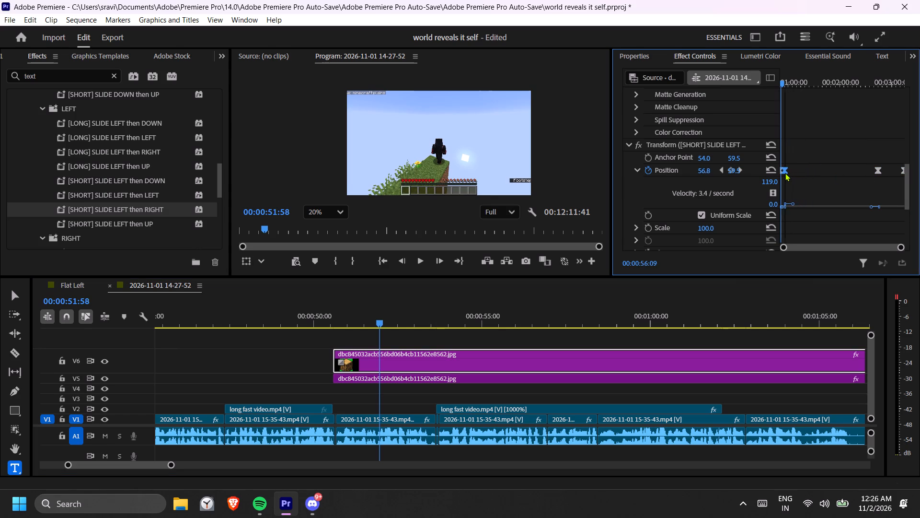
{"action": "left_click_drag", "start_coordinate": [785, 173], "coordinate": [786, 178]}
Play back the log image overlay from just before its start to check the slide-in timing.
{"action": "left_click", "coordinate": [328, 317]}
{"action": "key", "text": "space"}
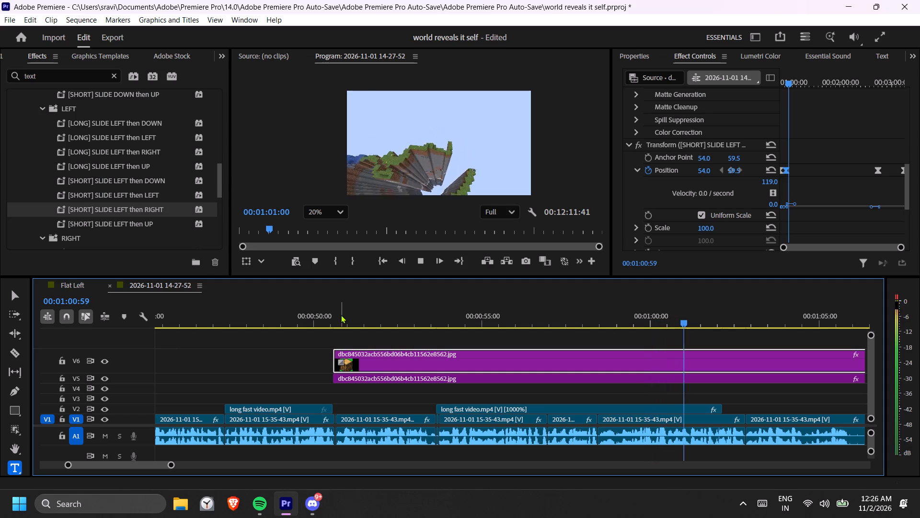
{"action": "key", "text": "space"}
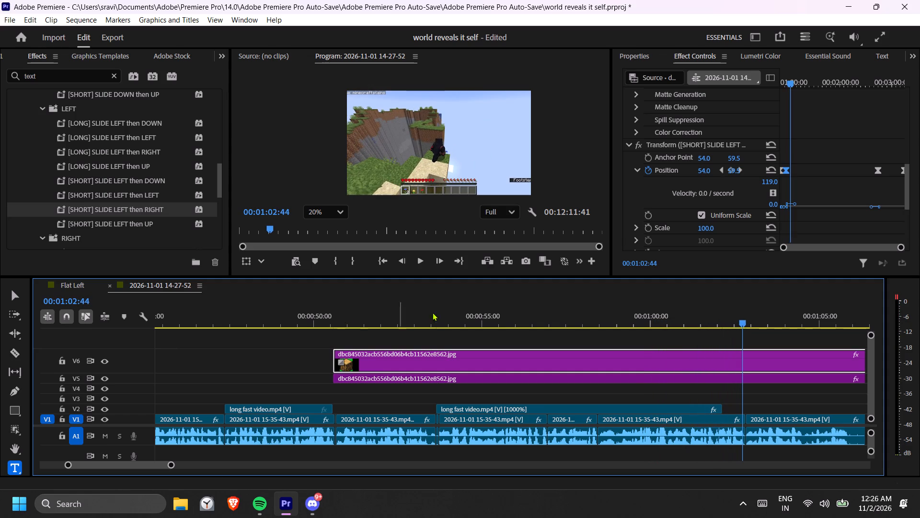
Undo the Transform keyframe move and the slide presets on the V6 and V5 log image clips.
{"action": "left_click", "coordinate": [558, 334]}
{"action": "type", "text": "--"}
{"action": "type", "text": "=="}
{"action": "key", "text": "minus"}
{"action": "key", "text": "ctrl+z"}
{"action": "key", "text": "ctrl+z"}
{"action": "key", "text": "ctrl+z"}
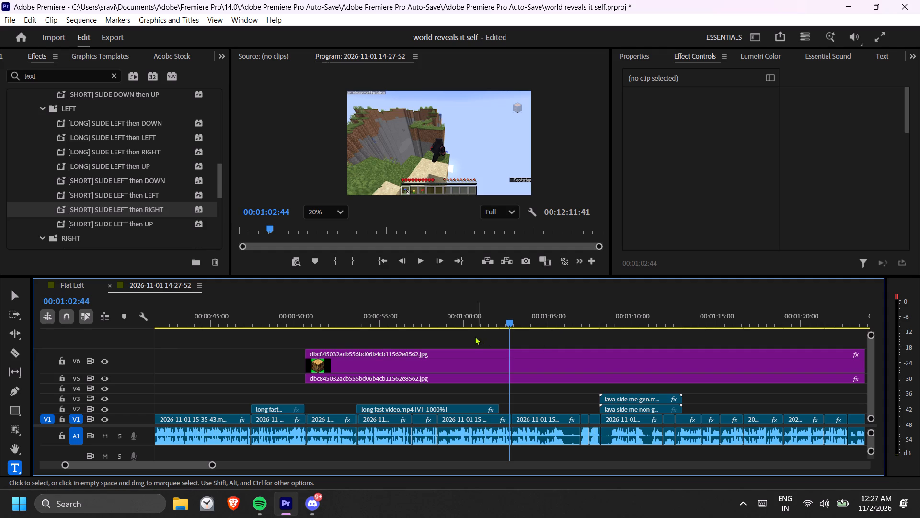
Replay the overlay's opening from about 00:00:50:38 and check the Motion settings of the V6 and V5 log image clips.
{"action": "key", "text": "space"}
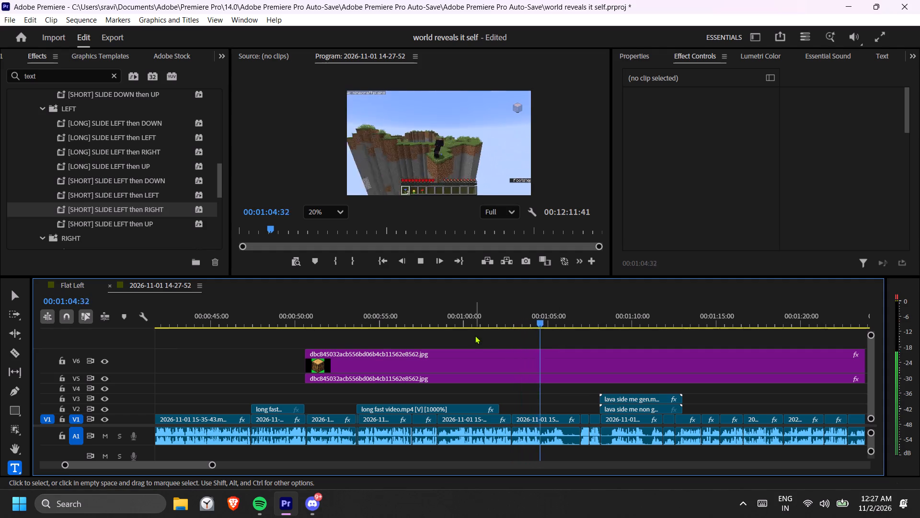
{"action": "left_click", "coordinate": [306, 323]}
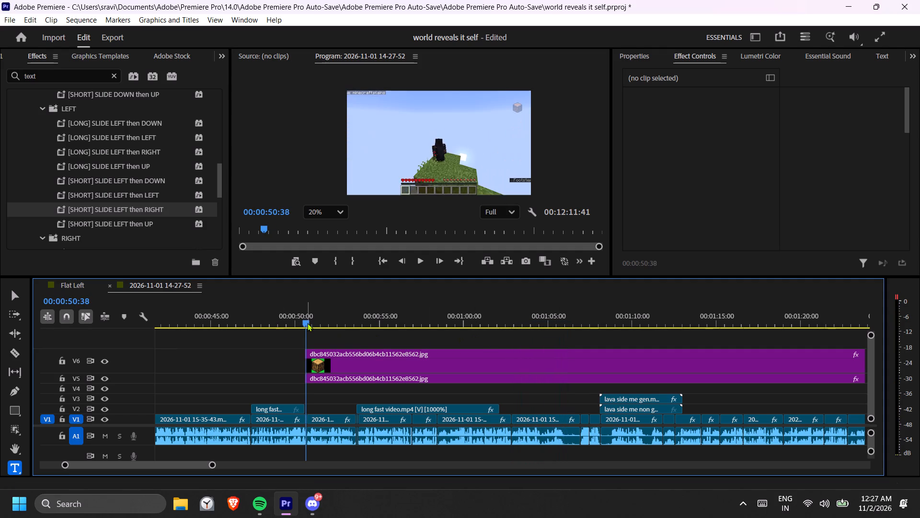
{"action": "key", "text": "space"}
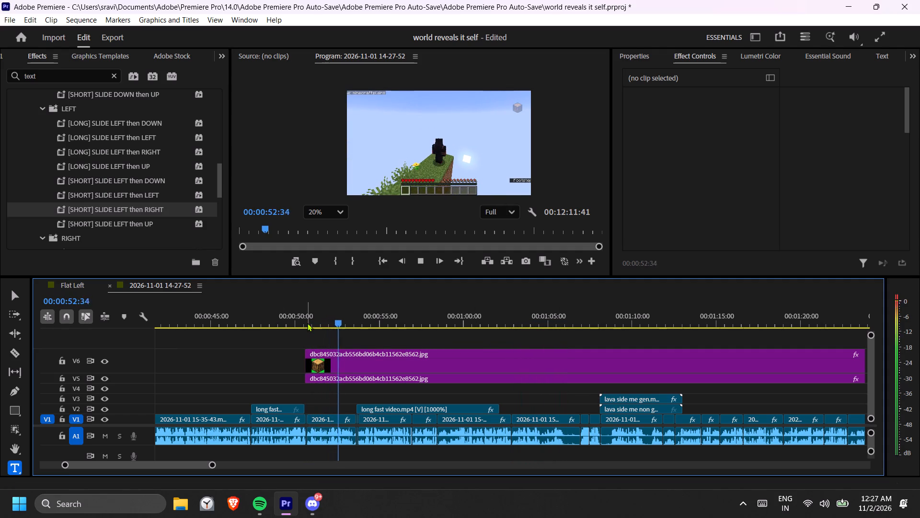
{"action": "key", "text": "space"}
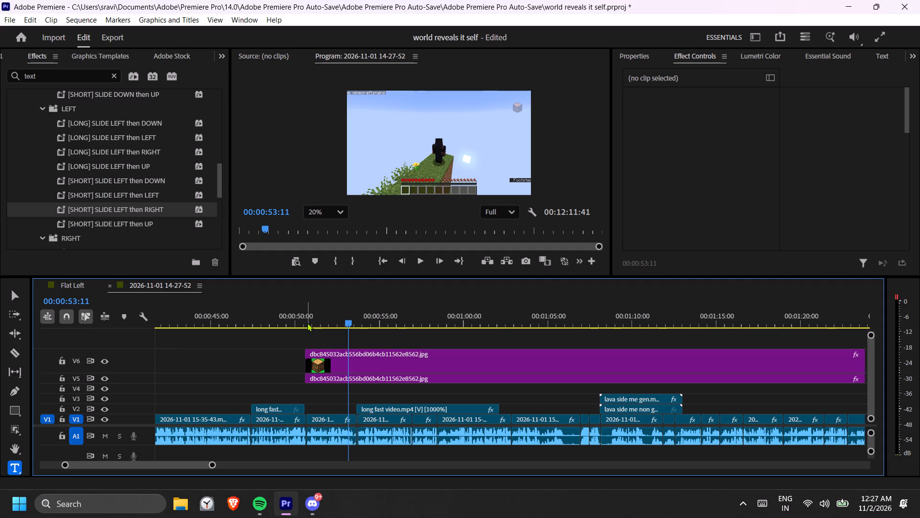
{"action": "left_click", "coordinate": [308, 322]}
{"action": "left_click", "coordinate": [323, 352]}
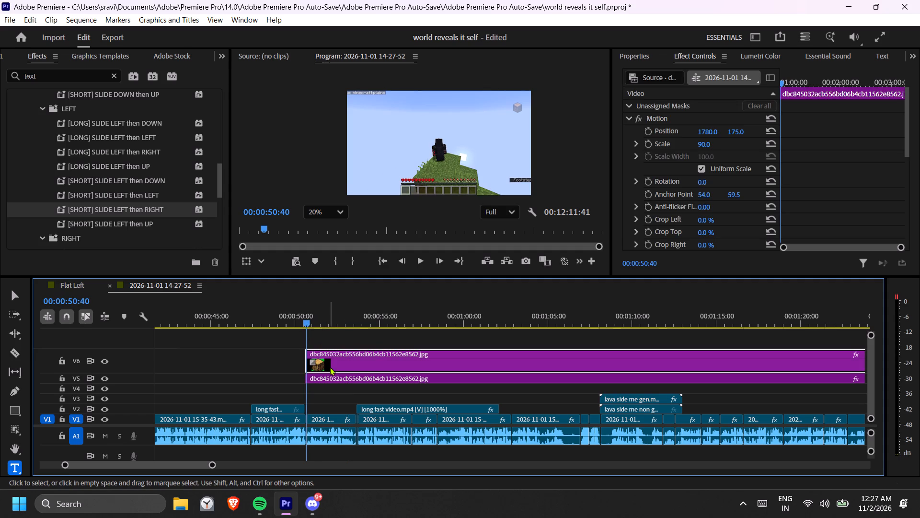
{"action": "left_click", "coordinate": [333, 375], "text": "ctrl"}
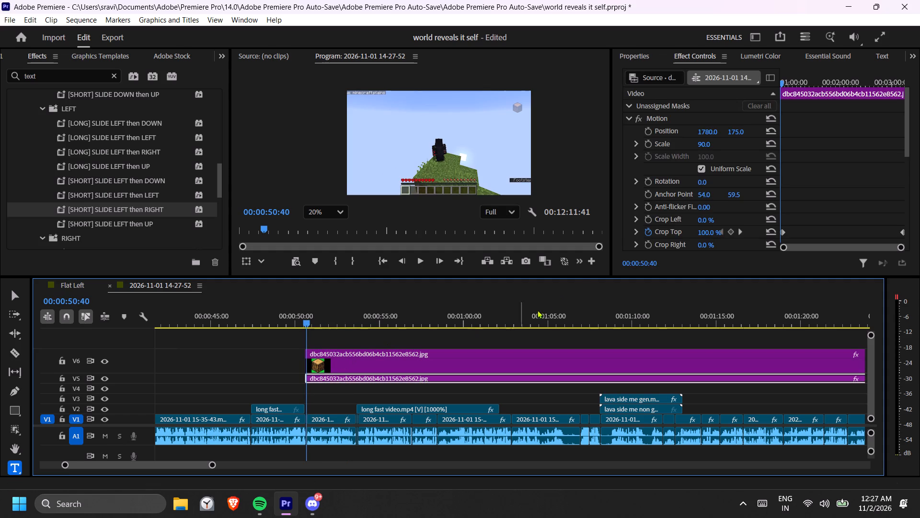
{"action": "scroll", "coordinate": [719, 202], "scroll_direction": "down", "scroll_amount": 5}
{"action": "scroll", "coordinate": [719, 201], "scroll_direction": "up", "scroll_amount": 8}
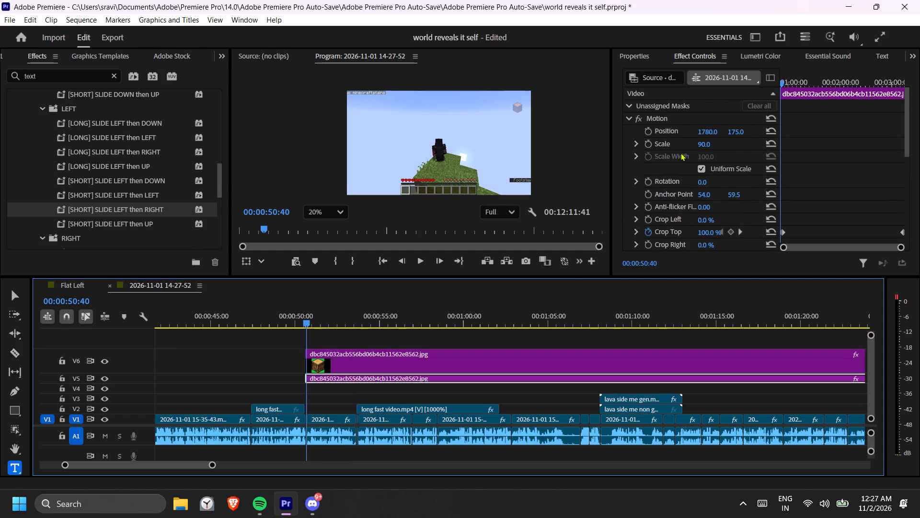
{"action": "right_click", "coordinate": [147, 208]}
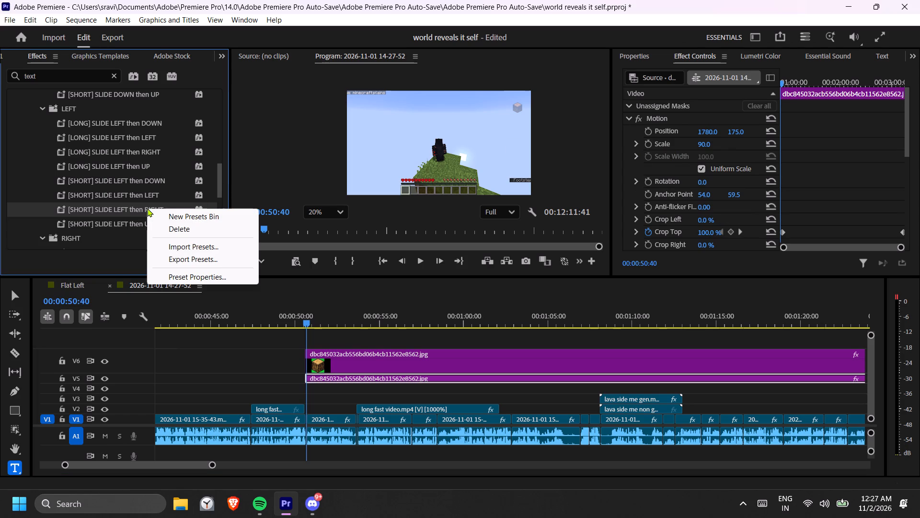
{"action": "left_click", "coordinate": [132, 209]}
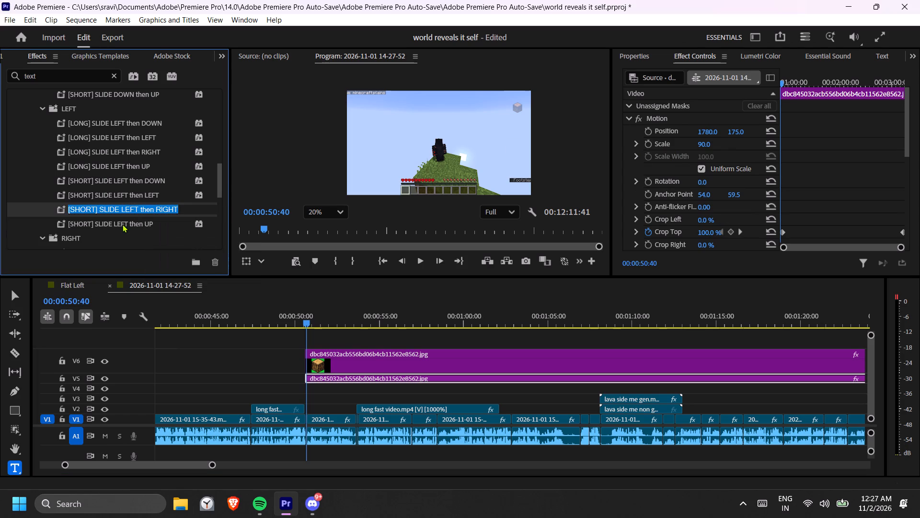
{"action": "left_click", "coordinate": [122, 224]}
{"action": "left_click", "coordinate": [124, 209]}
Split the V6 and V5 log image clips at 00:00:52:18.
{"action": "left_click_drag", "start_coordinate": [323, 327], "coordinate": [337, 327]}
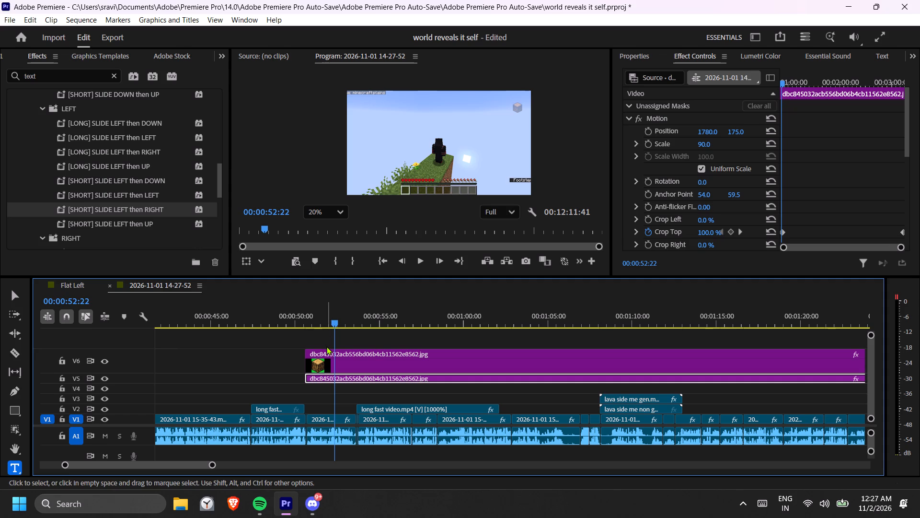
{"action": "left_click_drag", "start_coordinate": [352, 321], "coordinate": [359, 322]}
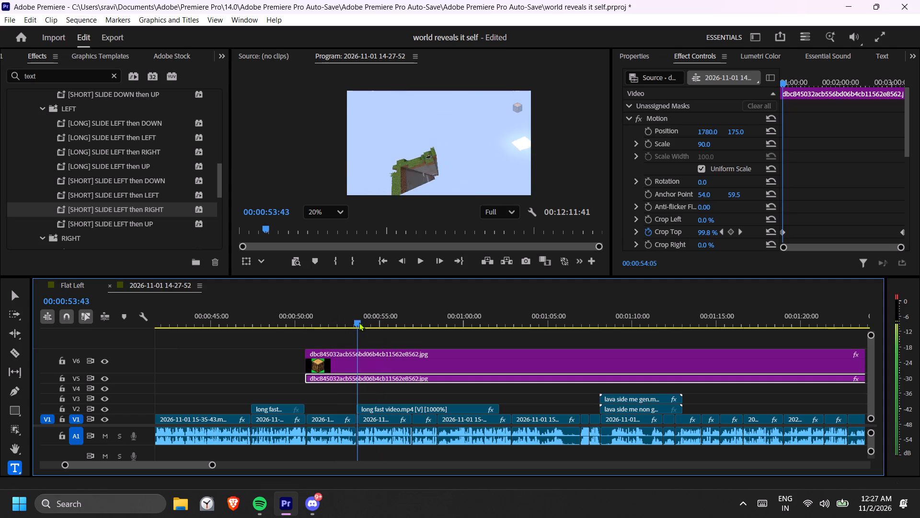
{"action": "left_click_drag", "start_coordinate": [359, 322], "coordinate": [335, 324]}
{"action": "key", "text": "c"}
{"action": "left_click", "coordinate": [333, 360]}
{"action": "left_click", "coordinate": [334, 383]}
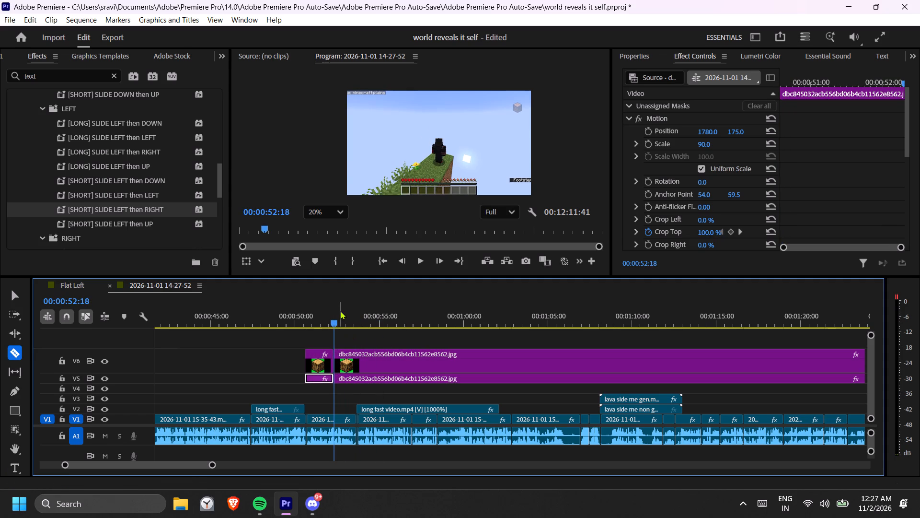
Apply the [SHORT] SLIDE LEFT then RIGHT preset to the short first segment of the V5 log image clip.
{"action": "left_click_drag", "start_coordinate": [329, 320], "coordinate": [343, 327]}
{"action": "left_click_drag", "start_coordinate": [343, 327], "coordinate": [338, 328]}
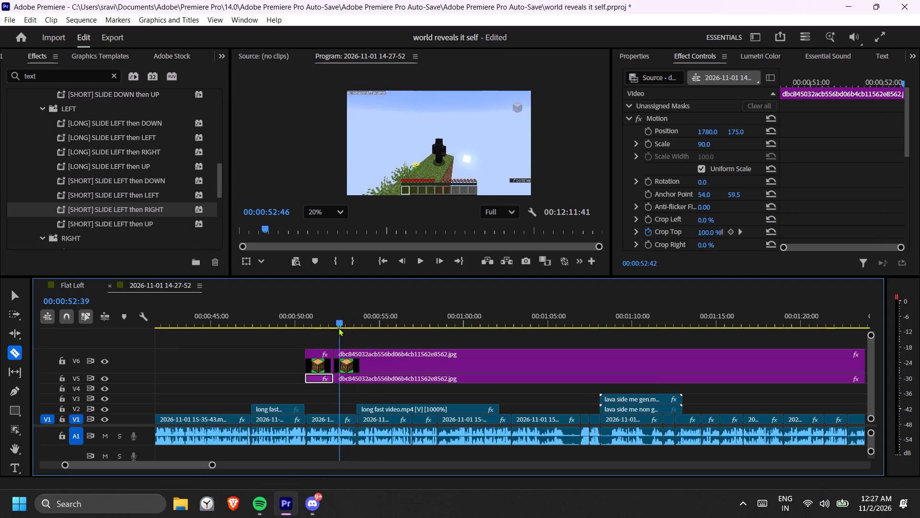
{"action": "left_click_drag", "start_coordinate": [338, 328], "coordinate": [314, 331]}
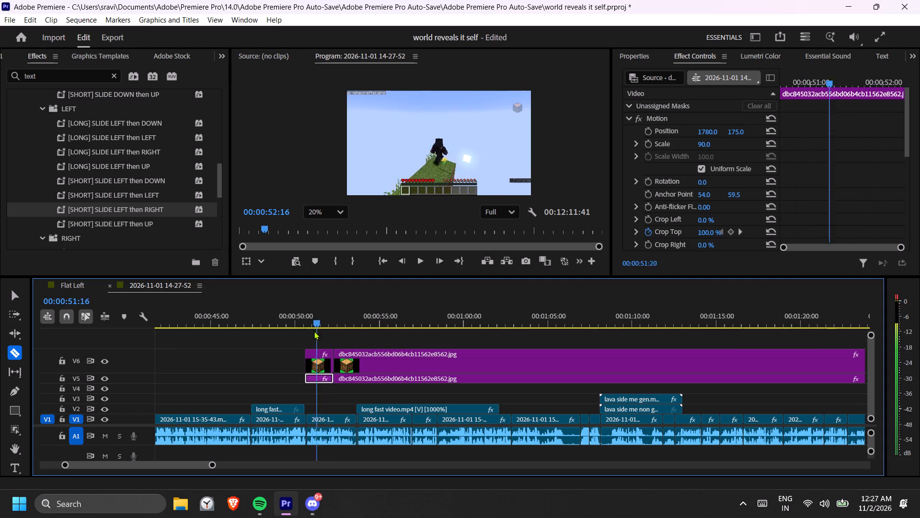
{"action": "left_click_drag", "start_coordinate": [314, 331], "coordinate": [321, 333]}
{"action": "left_click_drag", "start_coordinate": [129, 211], "coordinate": [287, 337]}
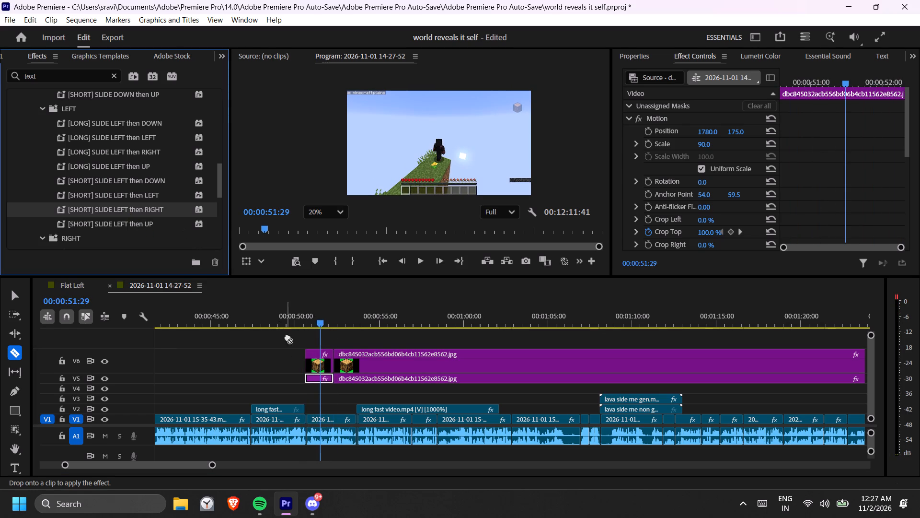
{"action": "left_click_drag", "start_coordinate": [287, 337], "coordinate": [312, 377]}
Play back the log image overlay from just before its start to check the slide-in on the V5 segment.
{"action": "left_click", "coordinate": [301, 321]}
{"action": "key", "text": "space"}
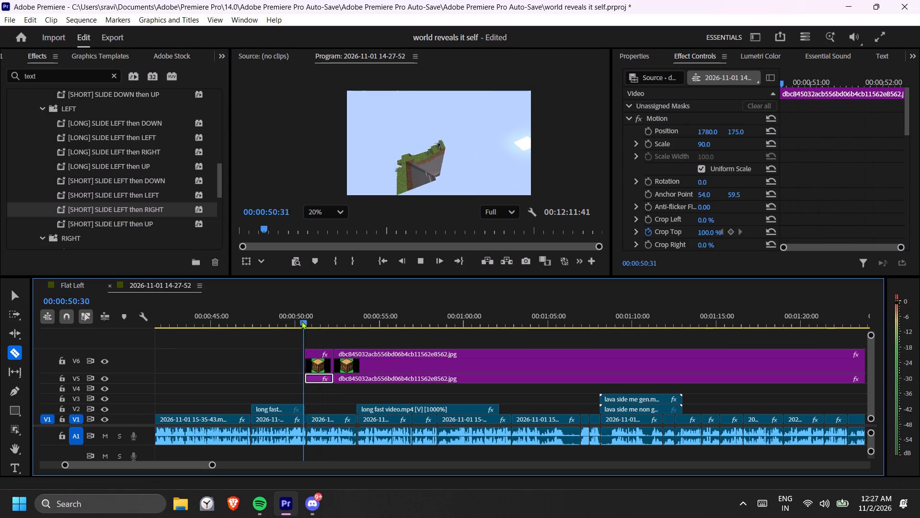
{"action": "key", "text": "space"}
{"action": "key", "text": "space"}
{"action": "key", "text": "space"}
Replay the overlay's opening in a larger, magnified preview of the log image to examine the slide-in closely.
{"action": "left_click_drag", "start_coordinate": [446, 275], "coordinate": [446, 276]}
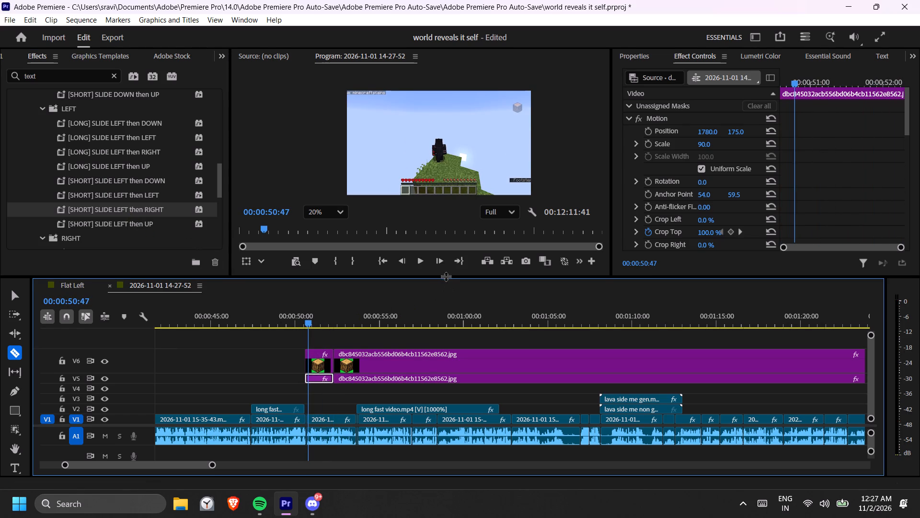
{"action": "left_click_drag", "start_coordinate": [446, 276], "coordinate": [508, 400]}
{"action": "left_click_drag", "start_coordinate": [349, 399], "coordinate": [373, 303]}
{"action": "scroll", "coordinate": [429, 166], "scroll_direction": "up", "scroll_amount": 6}
{"action": "left_click_drag", "start_coordinate": [476, 132], "coordinate": [453, 189]}
{"action": "middle_click_drag", "start_coordinate": [487, 125], "coordinate": [347, 194]}
{"action": "scroll", "coordinate": [368, 180], "scroll_direction": "up", "scroll_amount": 6}
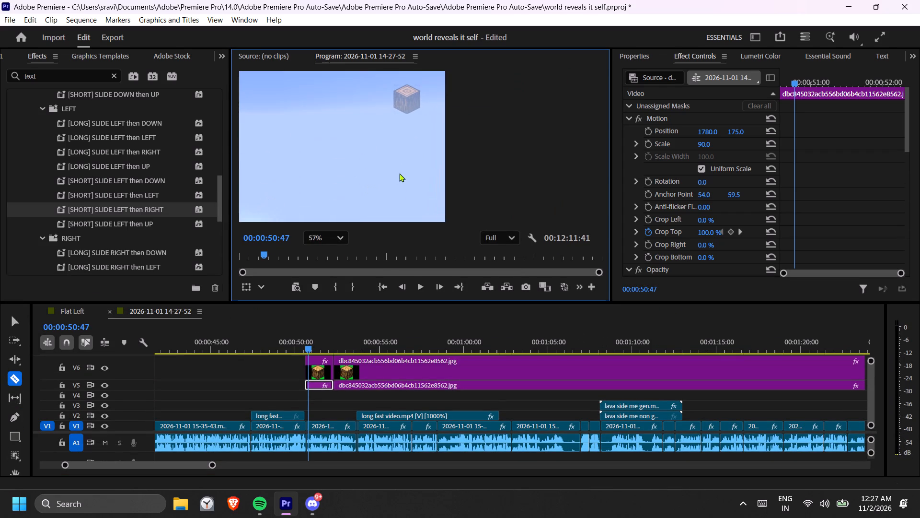
{"action": "left_click_drag", "start_coordinate": [311, 346], "coordinate": [302, 347]}
{"action": "key", "text": "space"}
{"action": "key", "text": "space"}
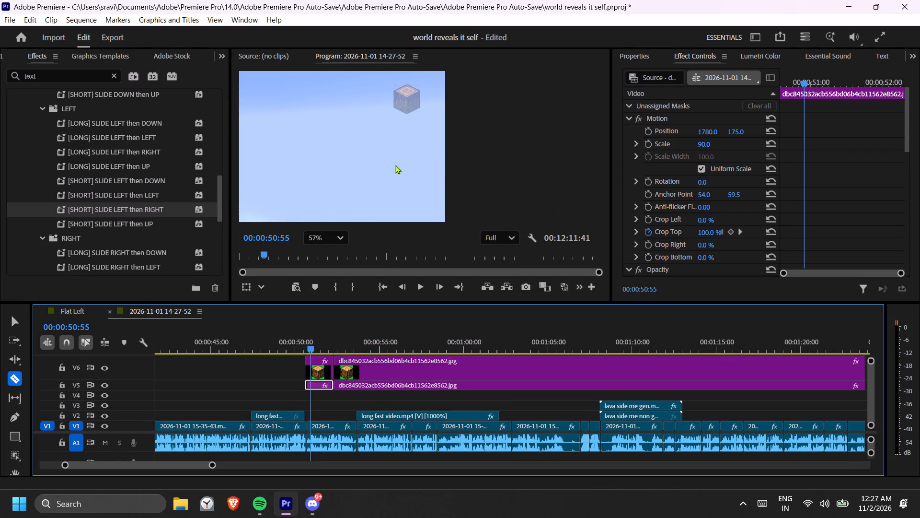
{"action": "middle_click_drag", "start_coordinate": [400, 167], "coordinate": [400, 210]}
{"action": "scroll", "coordinate": [400, 209], "scroll_direction": "up", "scroll_amount": 1}
{"action": "left_click", "coordinate": [304, 338]}
{"action": "key", "text": "space"}
{"action": "key", "text": "space"}
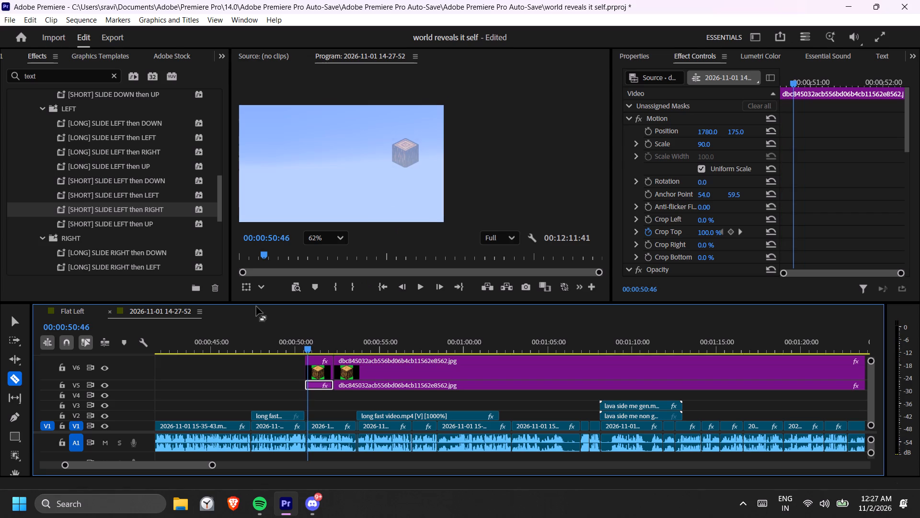
Apply the [SHORT] SLIDE LEFT then RIGHT preset to the short first segment of the V6 log image clip.
{"action": "left_click_drag", "start_coordinate": [115, 207], "coordinate": [314, 365]}
Replay the overlay from about 00:00:50:06 past the split to check the slide animation of both layers.
{"action": "left_click", "coordinate": [298, 341]}
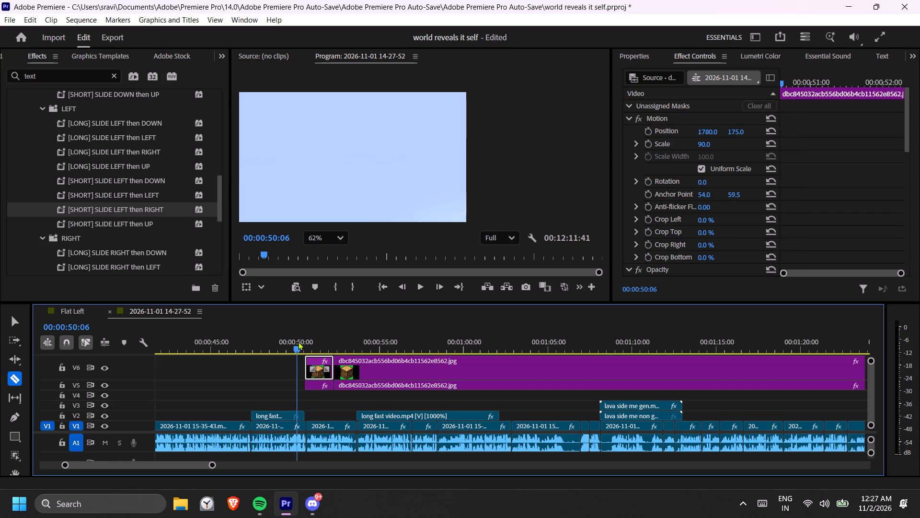
{"action": "key", "text": "space"}
{"action": "key", "text": "space"}
{"action": "left_click", "coordinate": [298, 341]}
{"action": "key", "text": "space"}
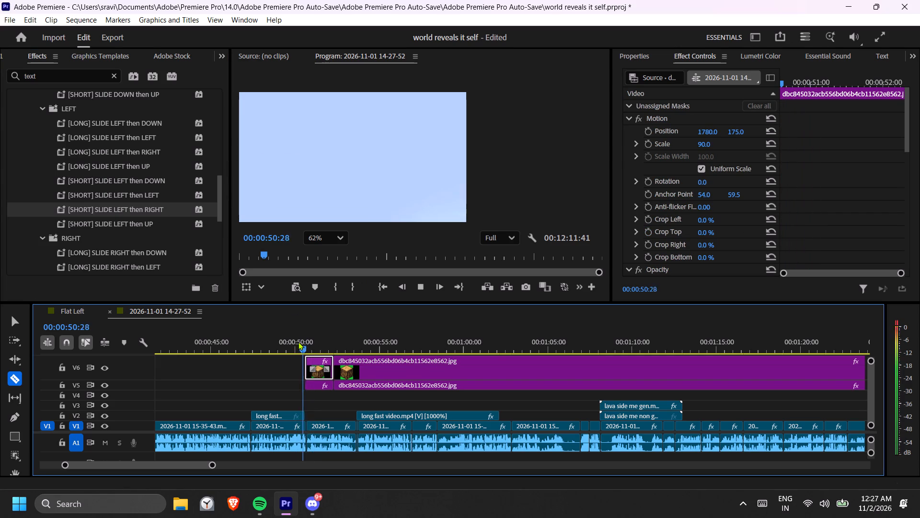
{"action": "key", "text": "space"}
{"action": "key", "text": "space"}
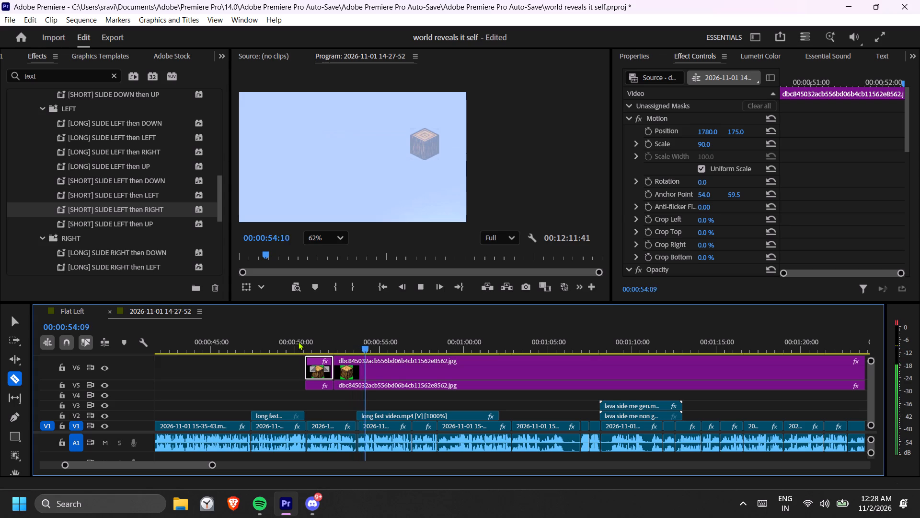
{"action": "key", "text": "space"}
Delete the closing Position and Opacity keyframes of the slide preset's Transform effect on the first V6 log image segment.
{"action": "left_click_drag", "start_coordinate": [317, 340], "coordinate": [324, 342]}
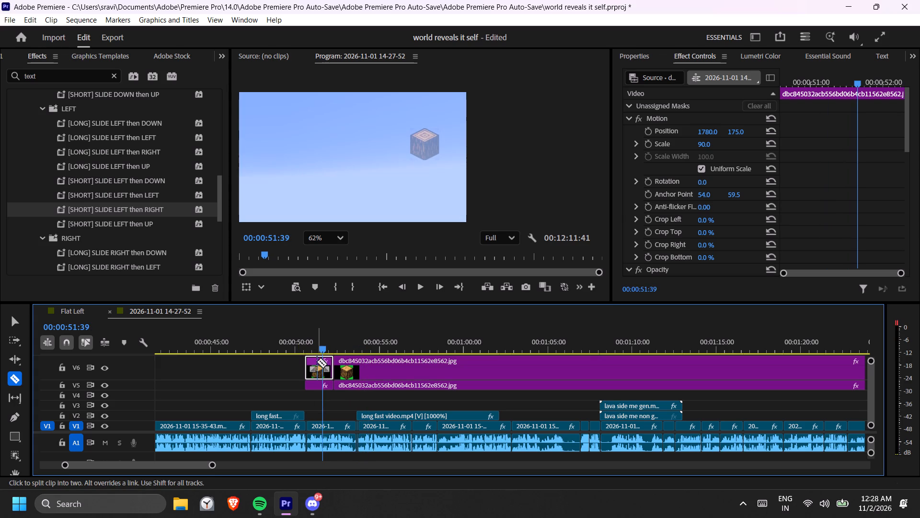
{"action": "key", "text": "t"}
{"action": "left_click", "coordinate": [317, 362]}
{"action": "scroll", "coordinate": [803, 150], "scroll_direction": "down", "scroll_amount": 20}
{"action": "scroll", "coordinate": [803, 150], "scroll_direction": "down", "scroll_amount": 2}
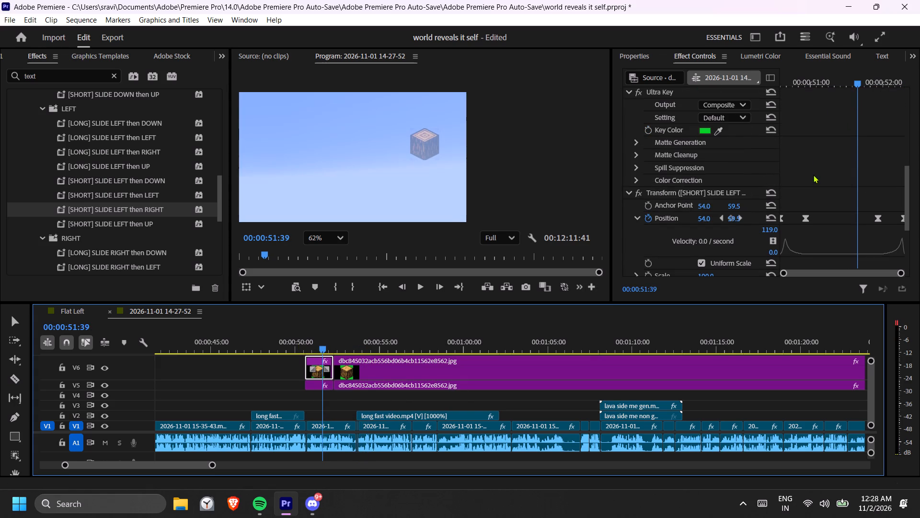
{"action": "scroll", "coordinate": [853, 144], "scroll_direction": "down", "scroll_amount": 5}
{"action": "left_click_drag", "start_coordinate": [875, 93], "coordinate": [898, 136]}
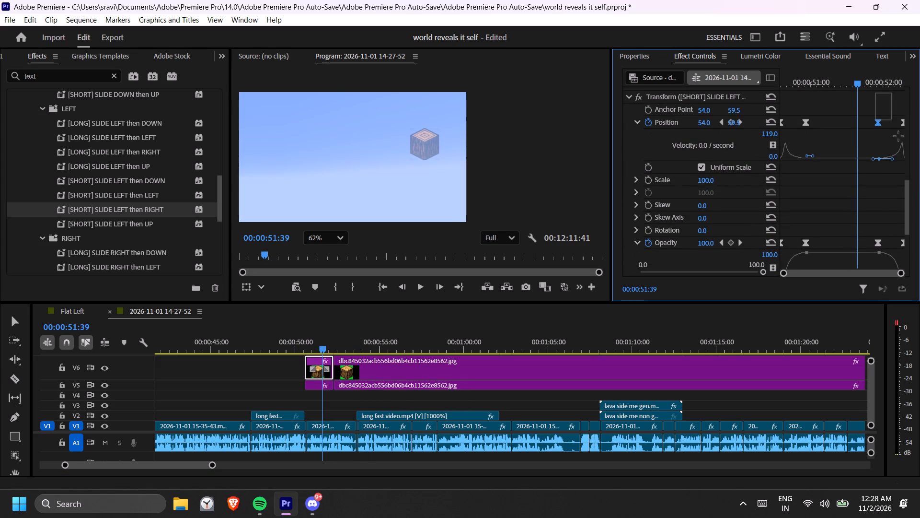
{"action": "left_click_drag", "start_coordinate": [898, 136], "coordinate": [911, 277]}
{"action": "key", "text": "Delete"}
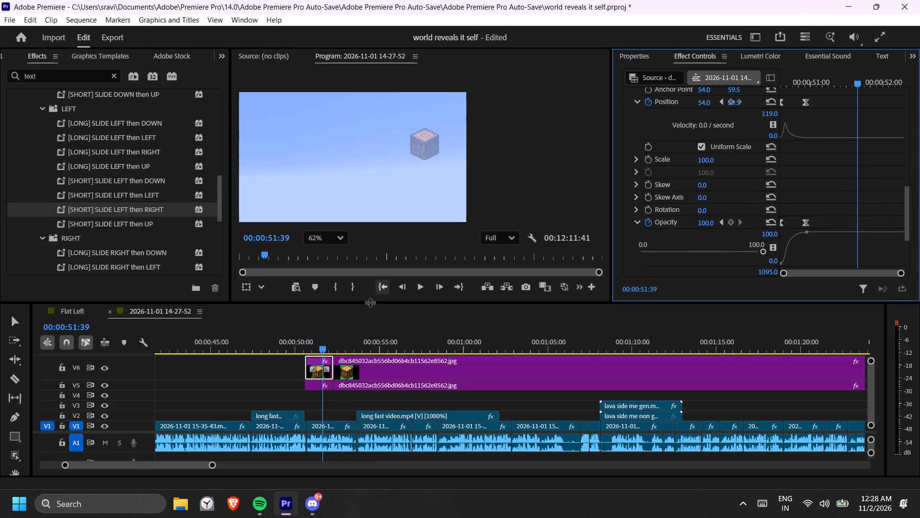
Play back the overlay's opening and skim ahead to 00:01:03:19 to check the slide-in and the crop reveal.
{"action": "left_click", "coordinate": [304, 342]}
{"action": "key", "text": "space"}
{"action": "key", "text": "space"}
{"action": "key", "text": "space"}
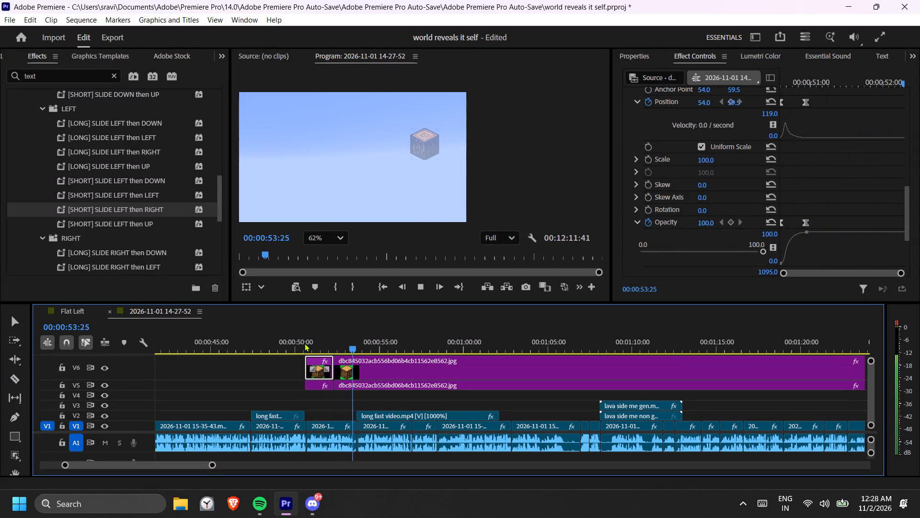
{"action": "left_click_drag", "start_coordinate": [354, 341], "coordinate": [521, 345]}
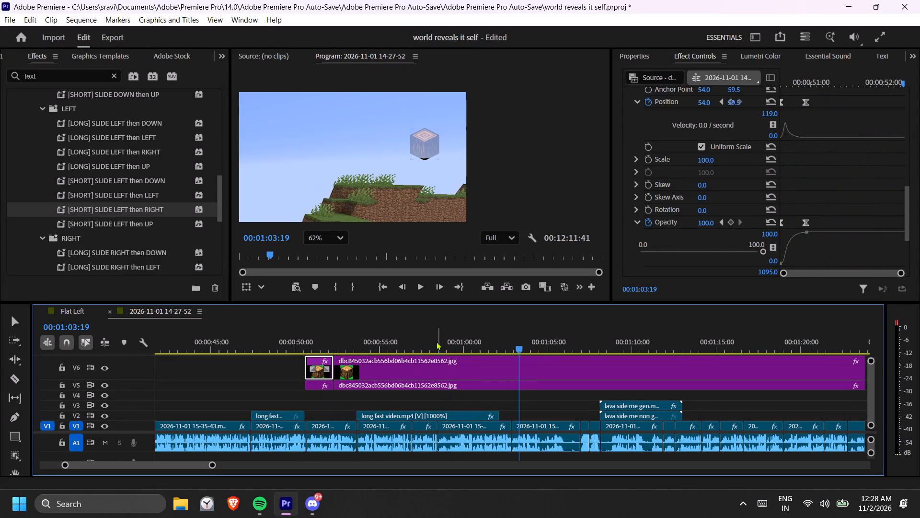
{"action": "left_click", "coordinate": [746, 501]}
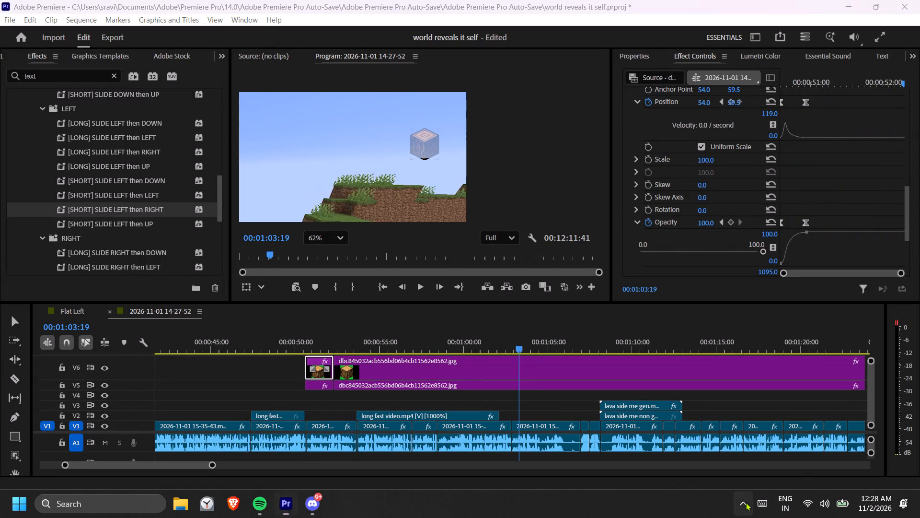